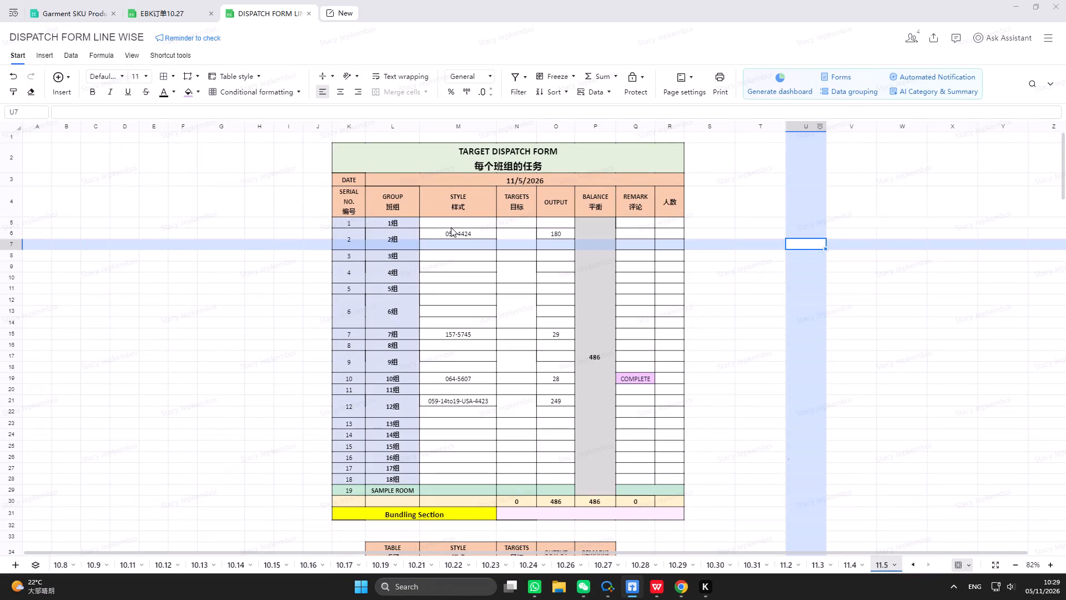
Filter the EB PO column of the EBK订单10.27 planning sheet for 4426 to look up the style's order.
click(464, 353)
click(177, 9)
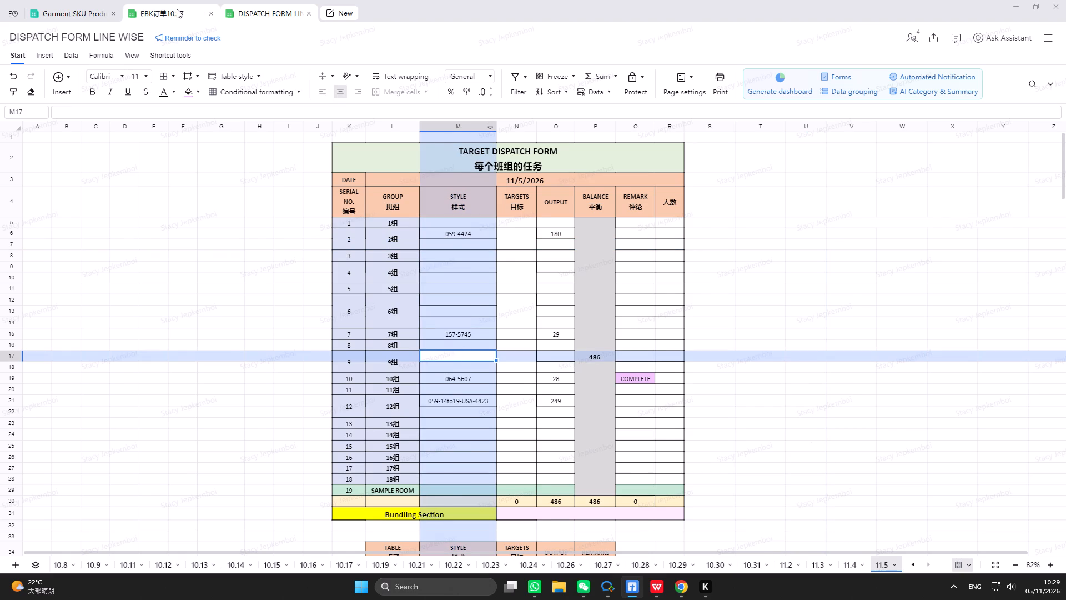
click(104, 169)
text(4426)
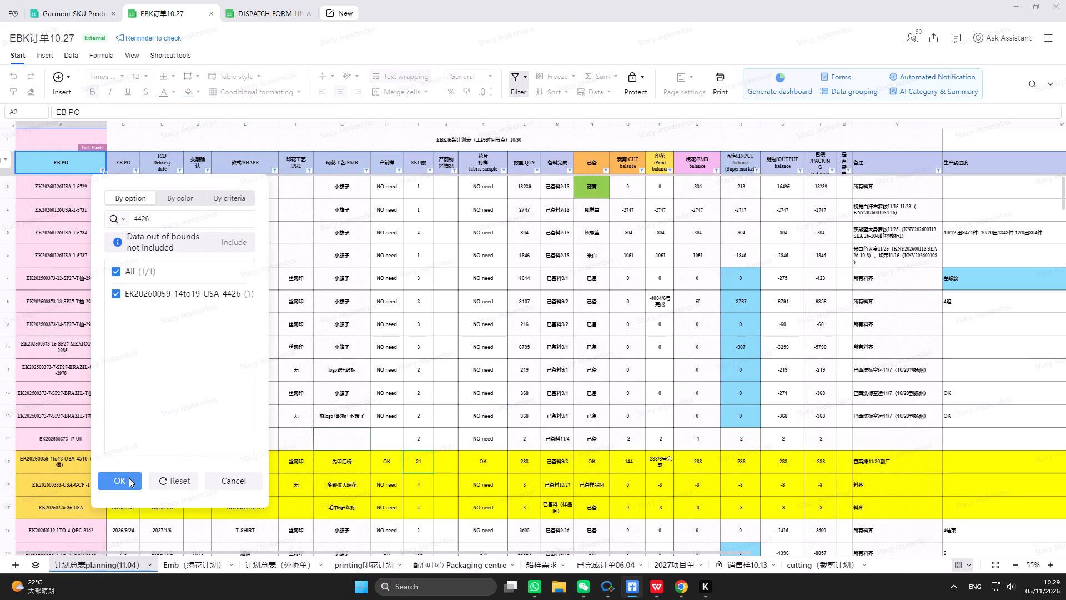
click(129, 478)
scroll(253, 294, up, 4)
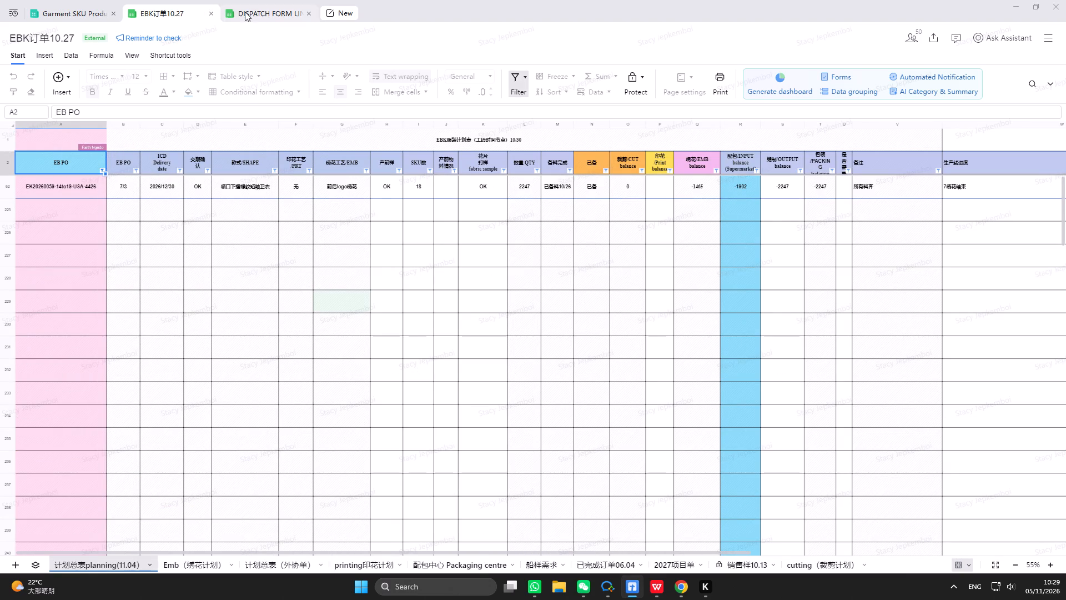
click(248, 12)
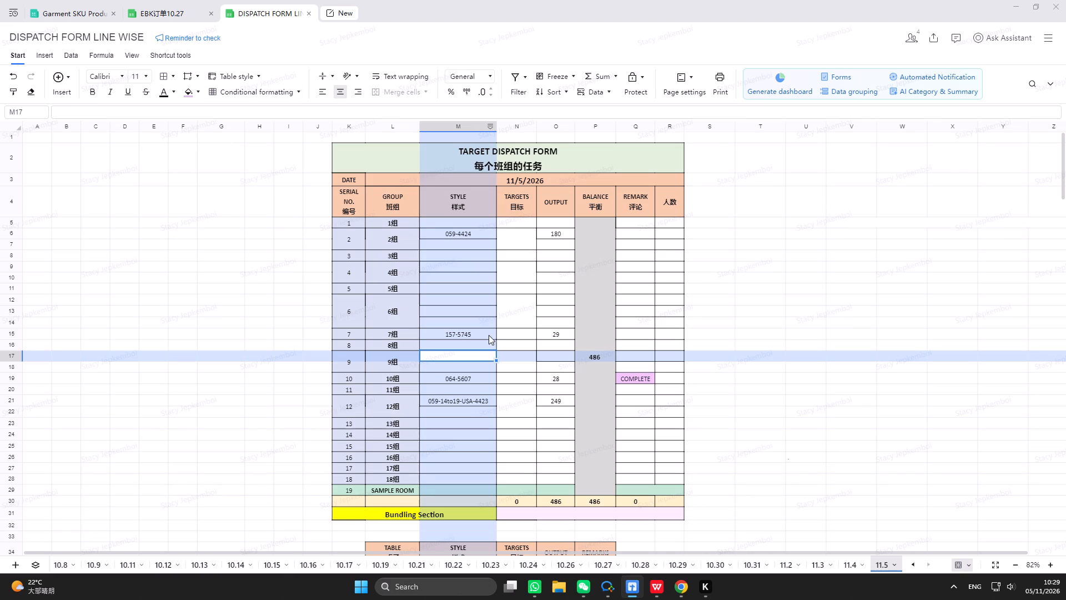
click(180, 23)
click(178, 16)
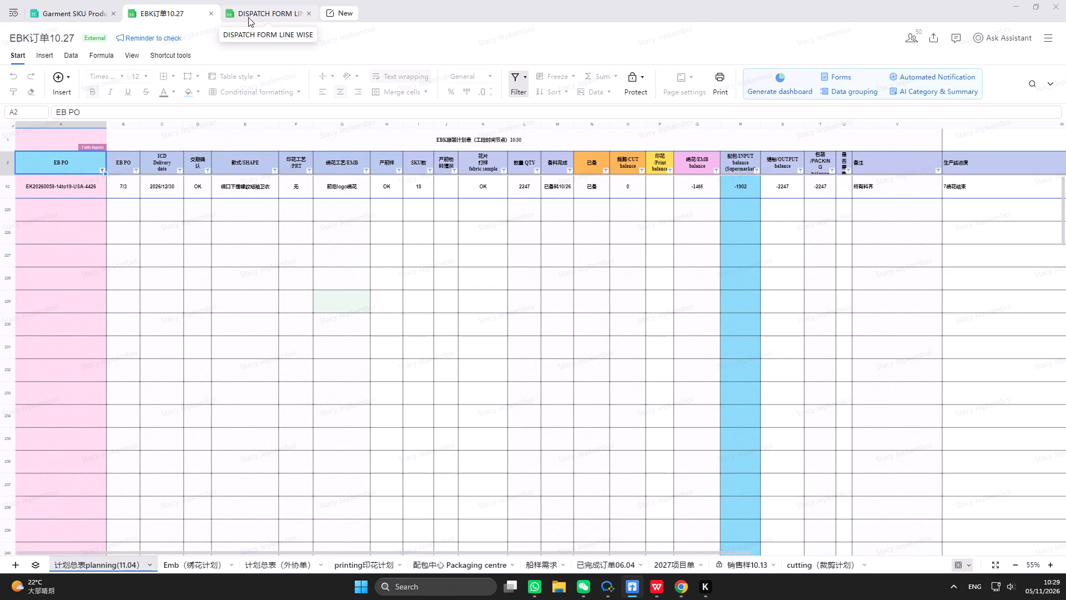
Enter style 059-4426 in the first row of 9组 on the dispatch form's 11.5 sheet.
click(250, 19)
click(457, 368)
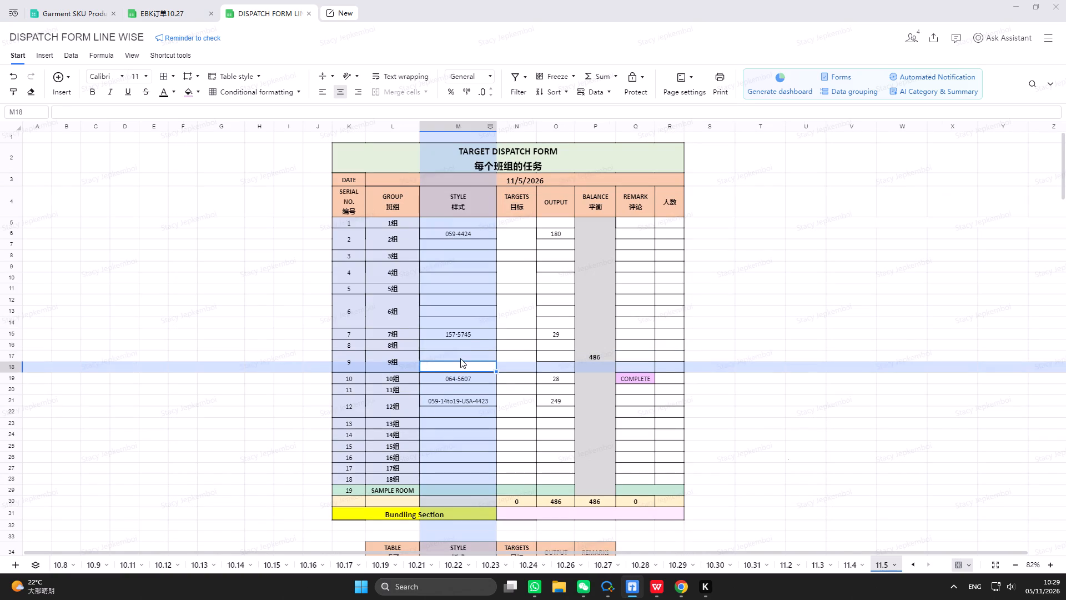
click(461, 358)
text(059-)
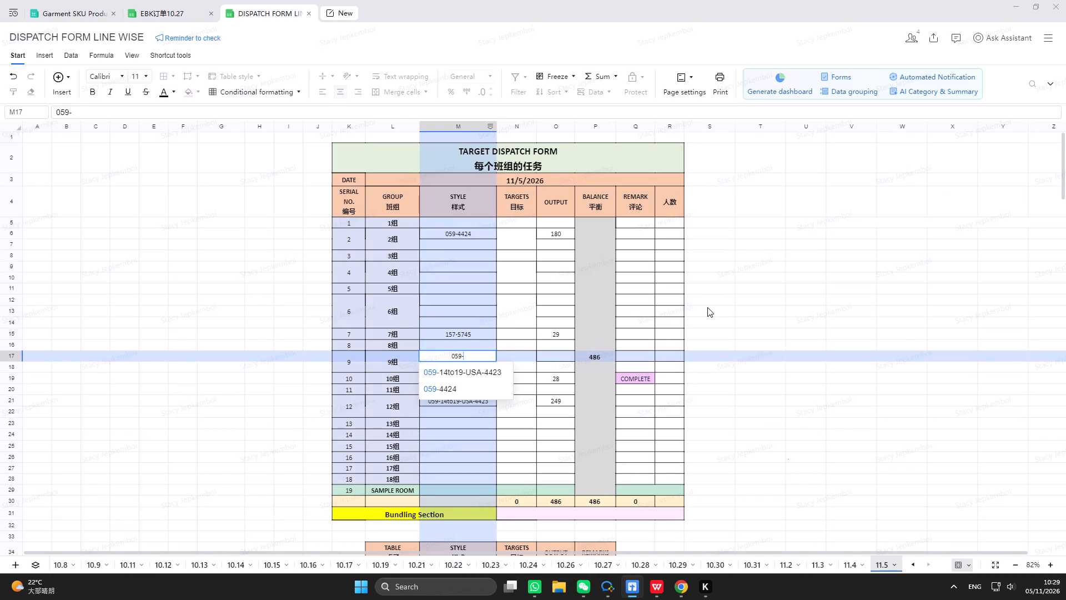
text(4426)
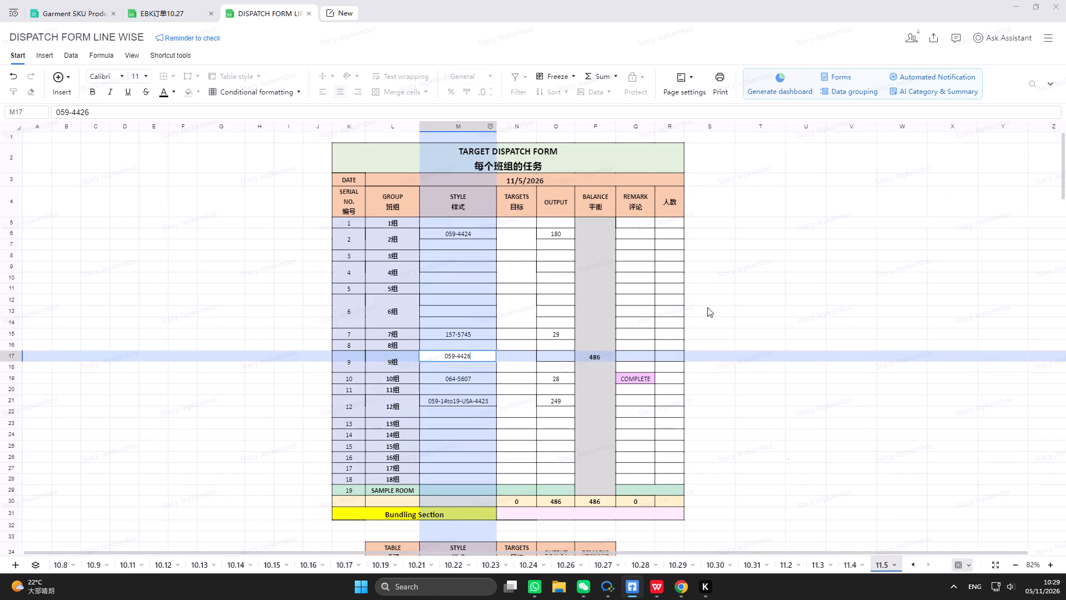
Enter the output for 9组's style 059-4426 as =72+72+2+12+19+14+6+164+150+19+38+8+19+30+24+48+48+24+72.
click(569, 353)
key(equal)
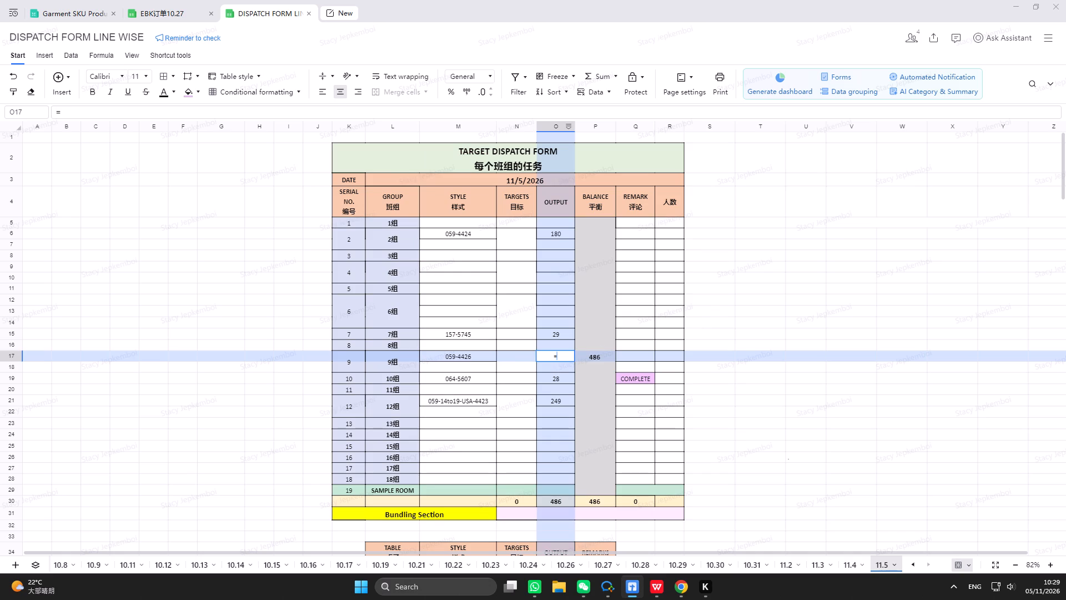
text(72+)
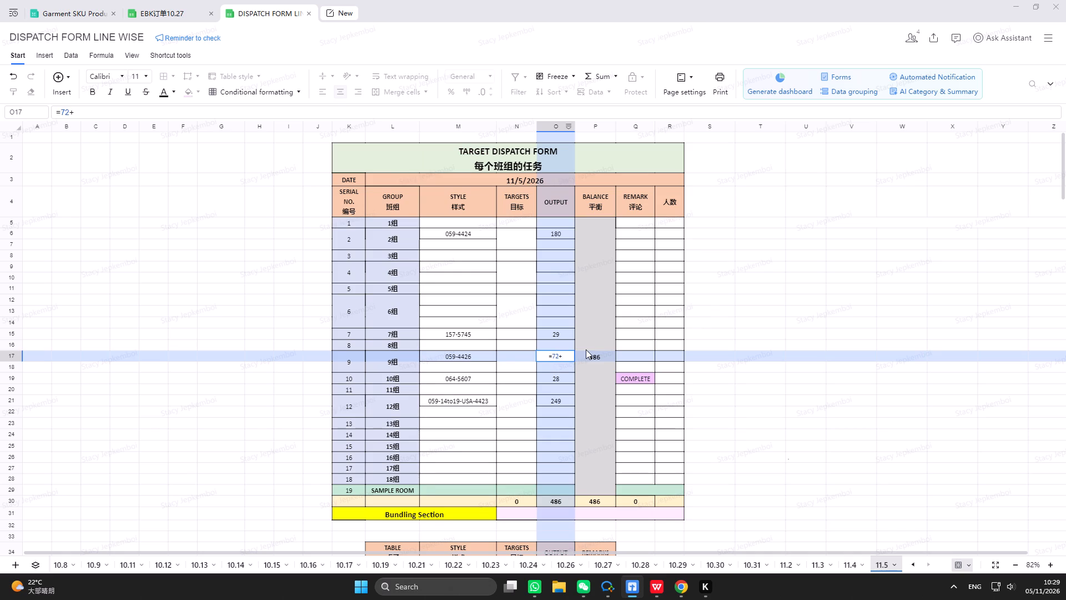
text(72)
key(plus)
text(2+12+19+14+6)
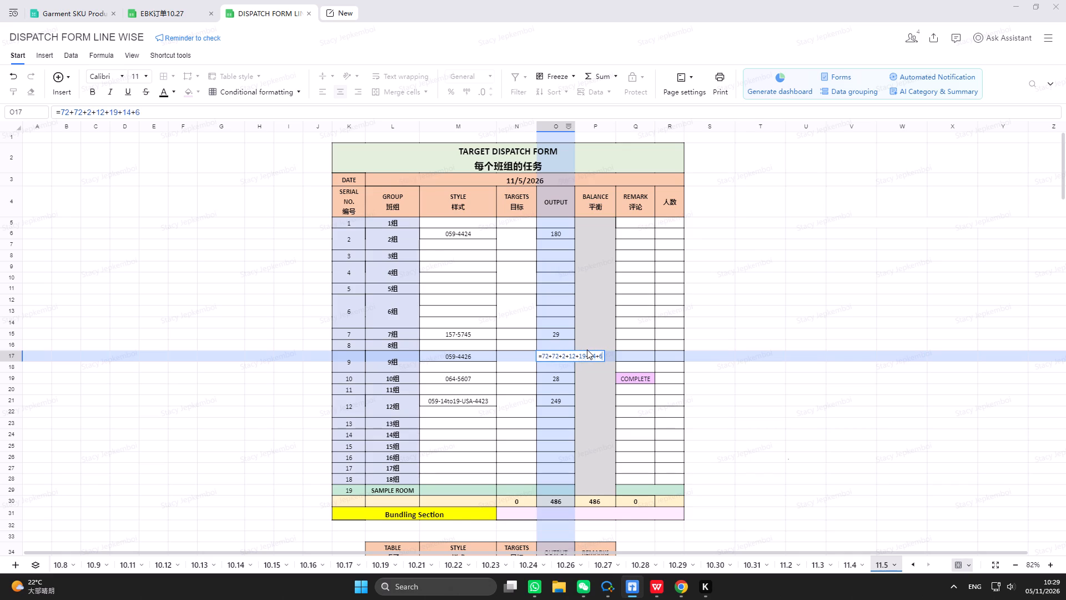
key(plus)
text(164)
text(+150)
text(+19+)
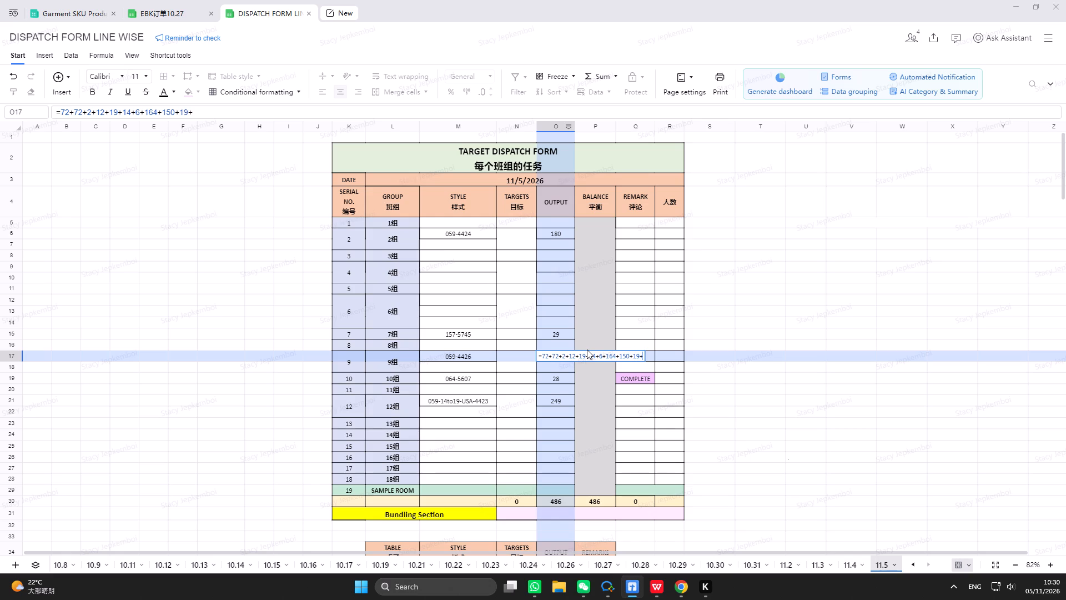
text(38)
text(+8+19)
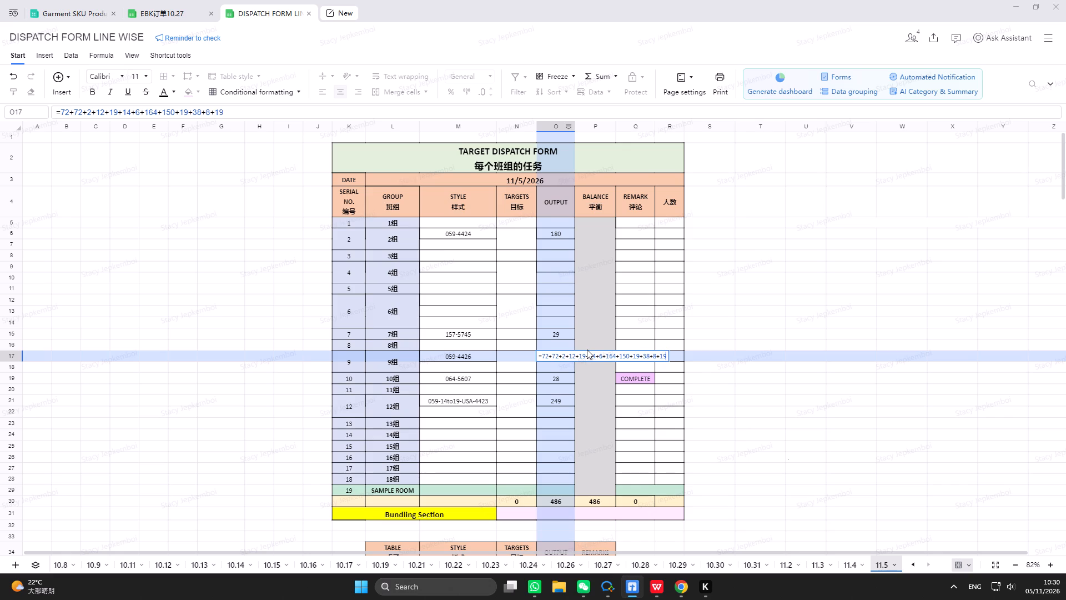
text(+30)
text(+24+48)
text(+48+24)
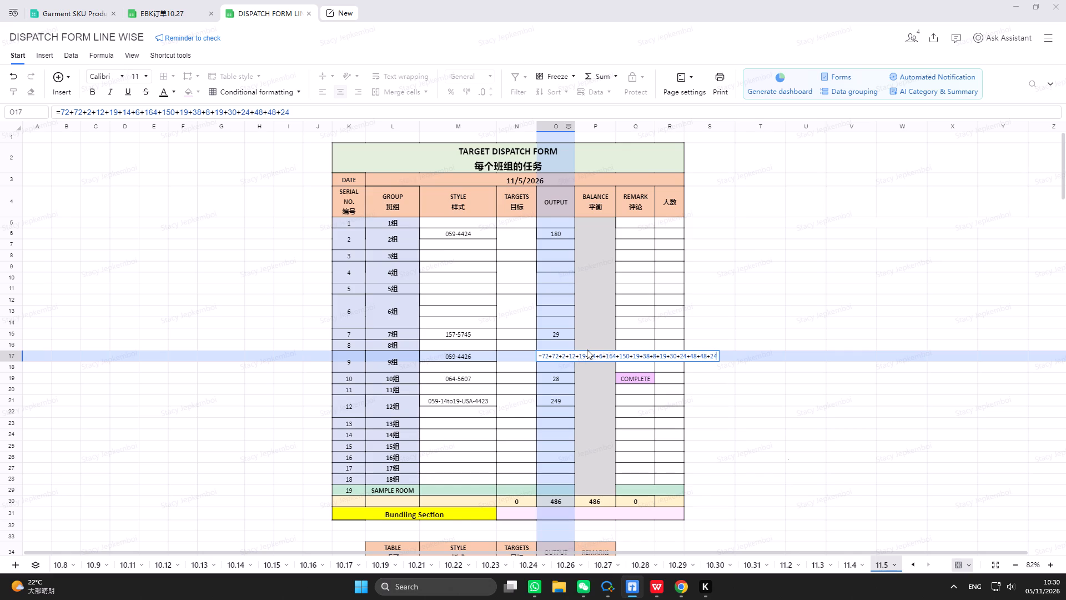
text(+72)
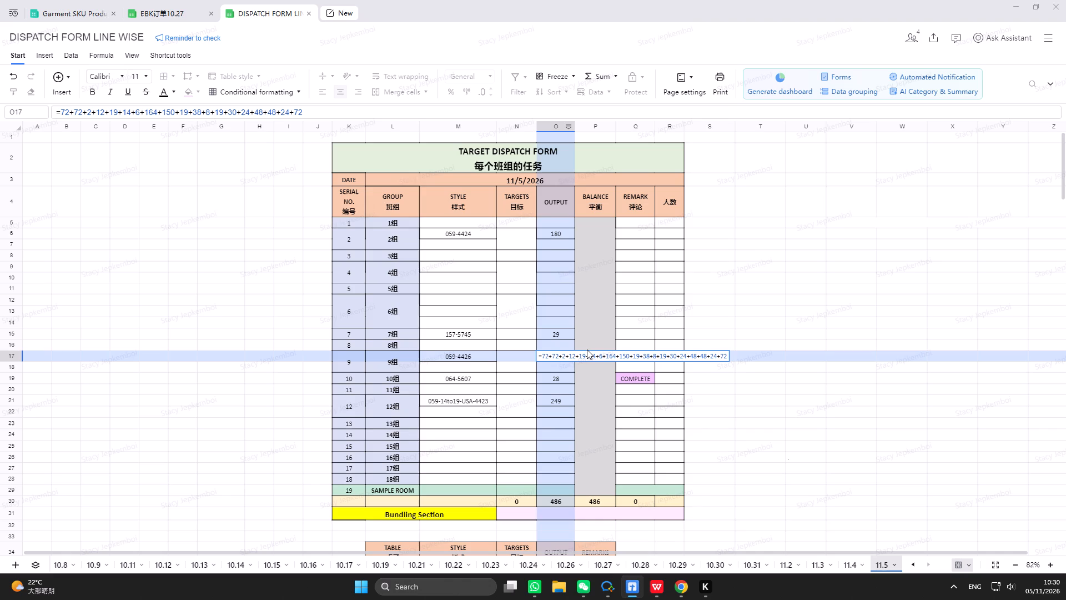
key(Return)
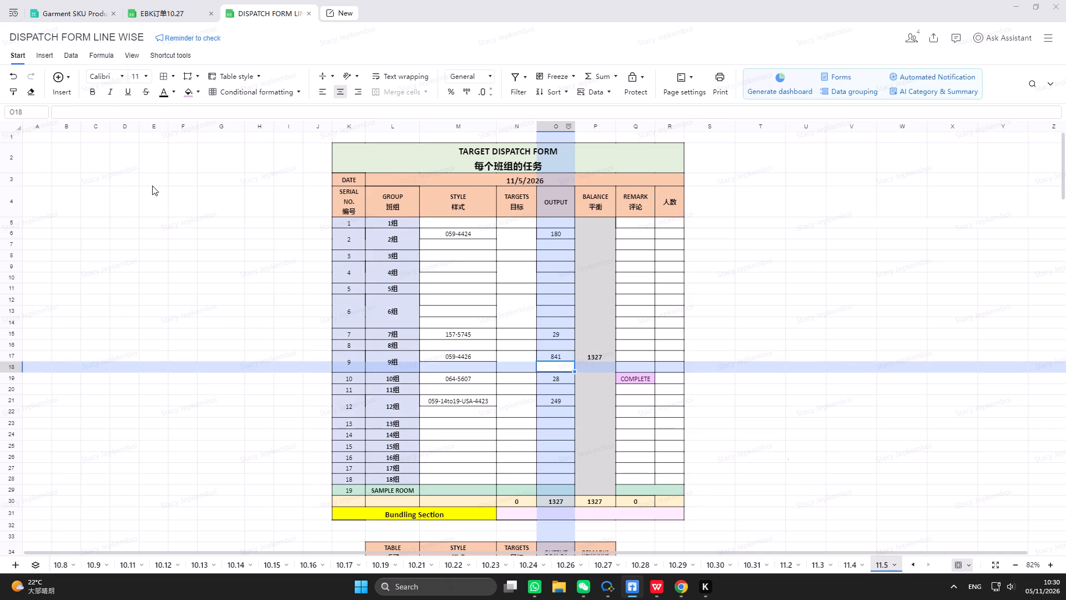
Examine the SKU, size and quantity records of tables 059-4426 and 157-5748 in the Garment SKU Production Tracker.
click(81, 17)
scroll(78, 316, down, 3)
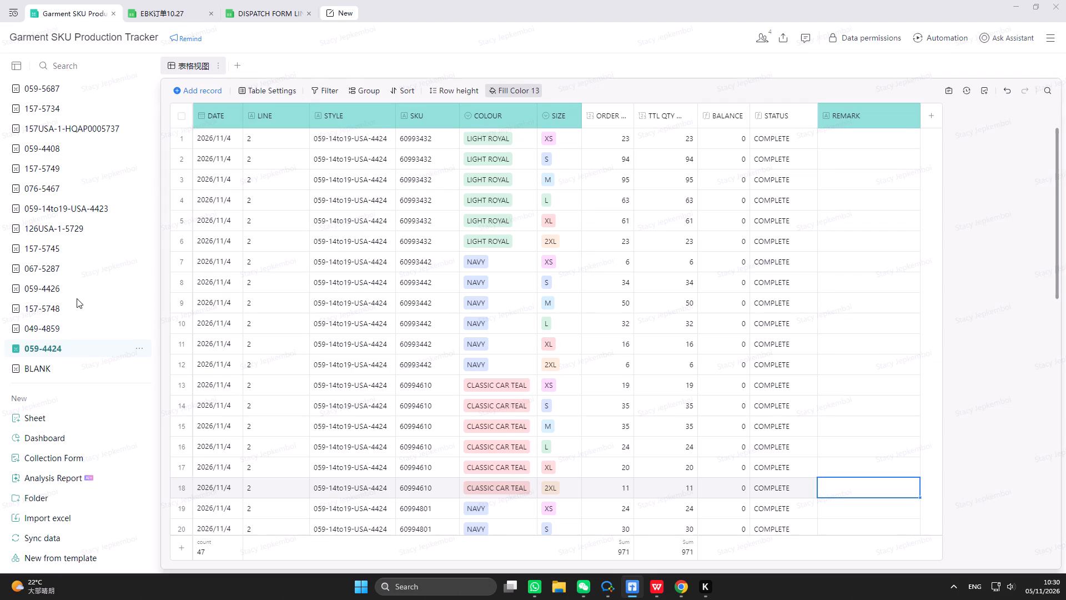
click(69, 286)
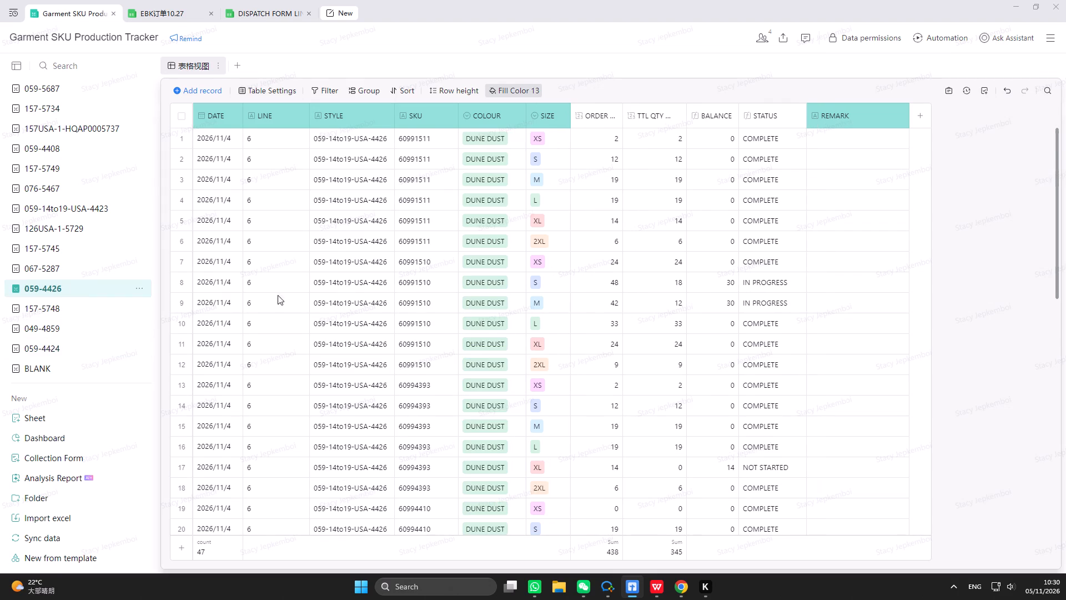
scroll(385, 295, down, 9)
scroll(376, 338, up, 3)
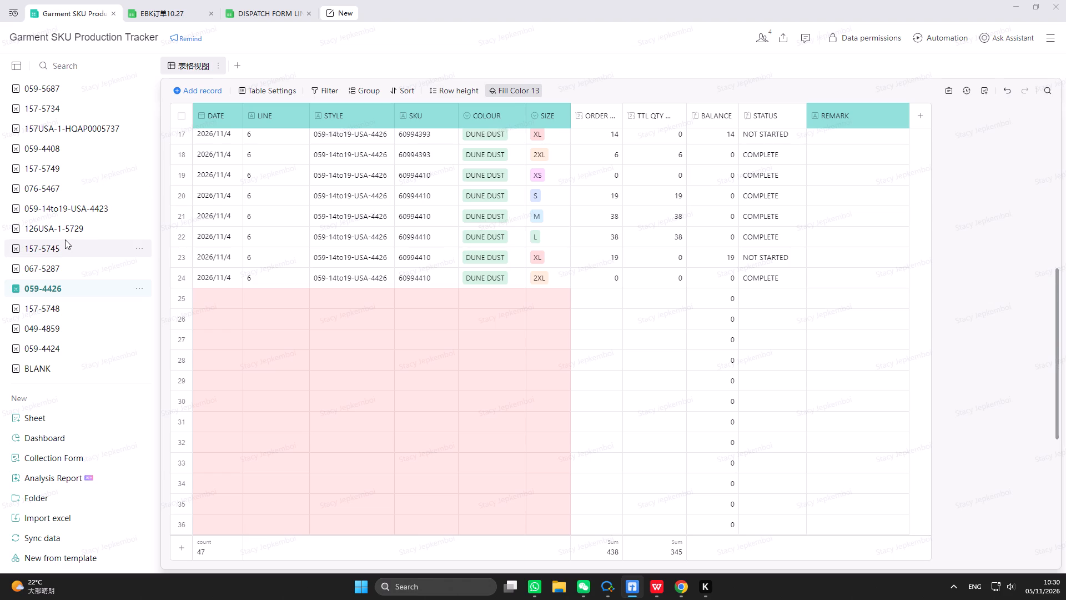
click(100, 316)
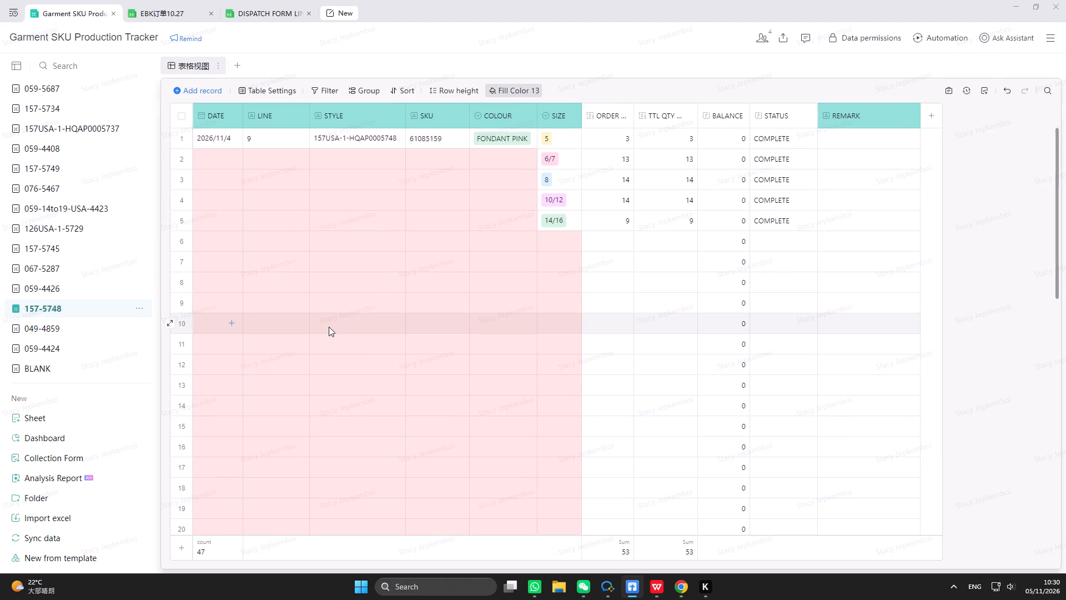
click(74, 288)
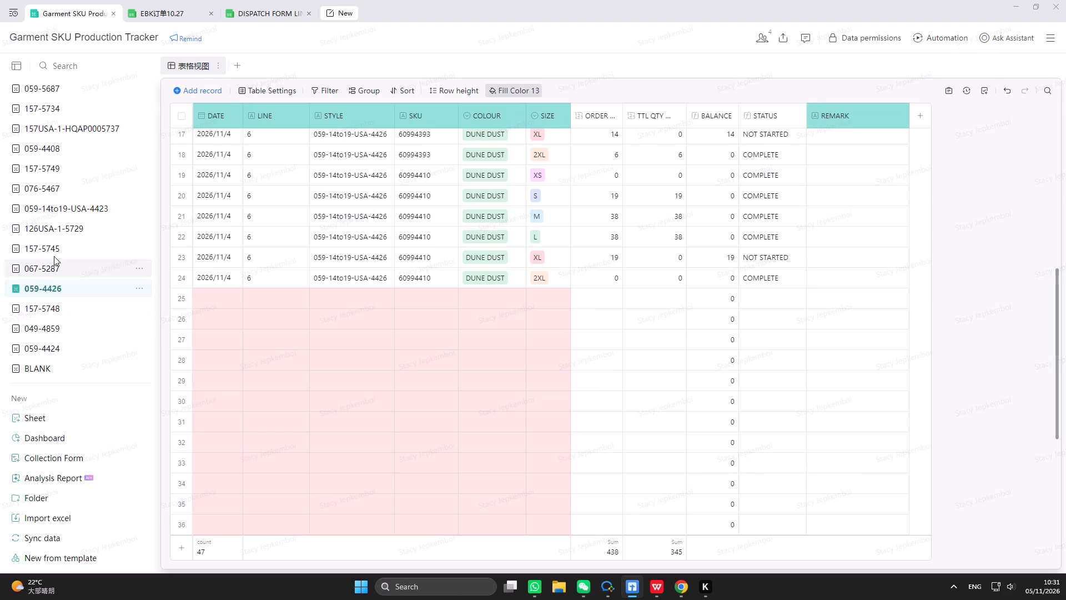
scroll(301, 264, up, 1)
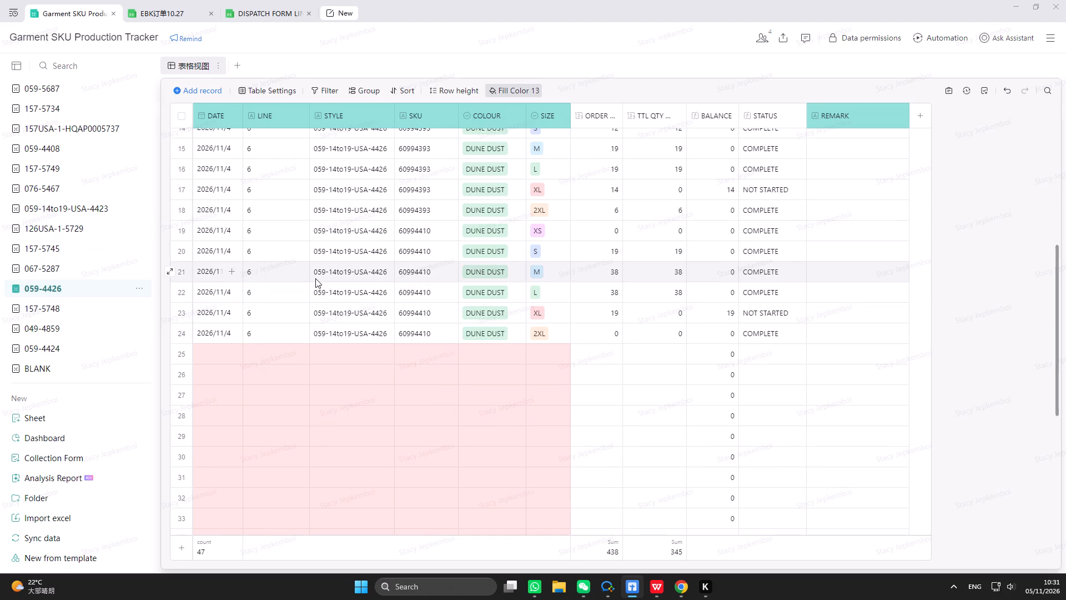
scroll(315, 278, up, 17)
scroll(317, 282, down, 7)
scroll(319, 284, up, 8)
scroll(319, 284, down, 4)
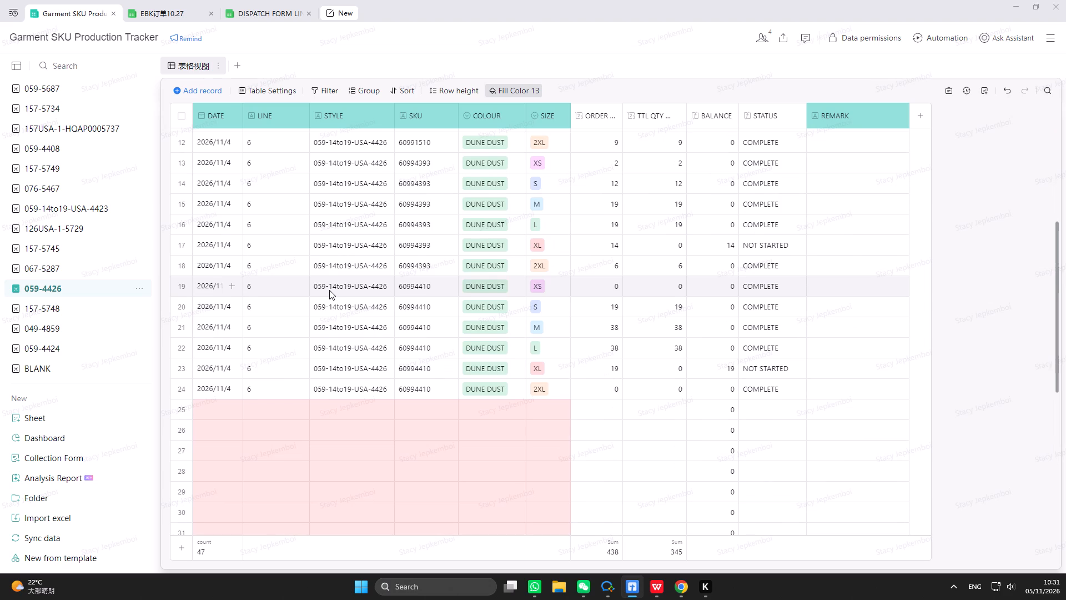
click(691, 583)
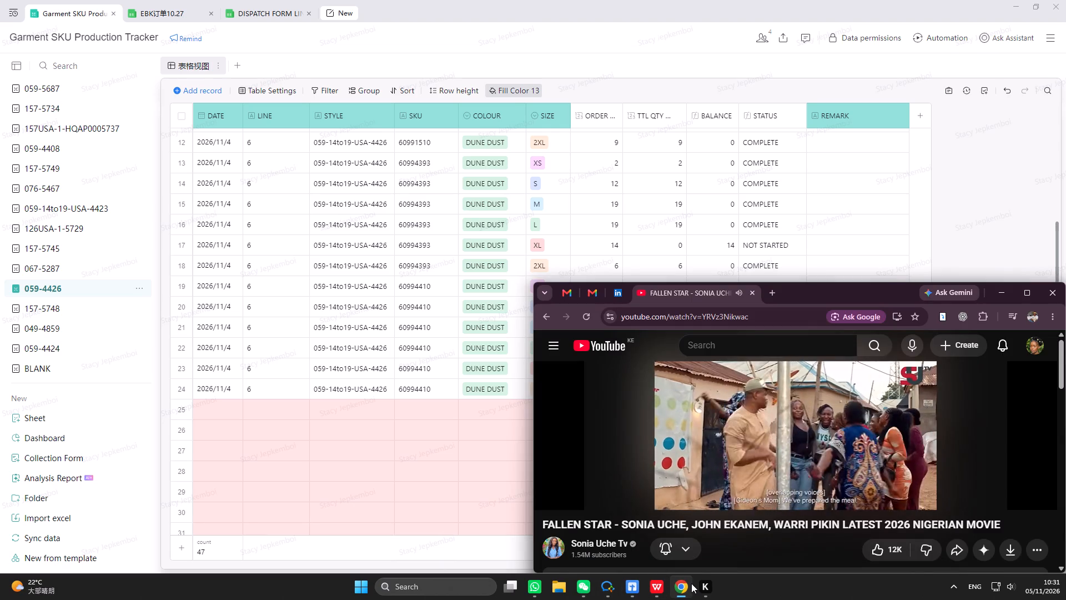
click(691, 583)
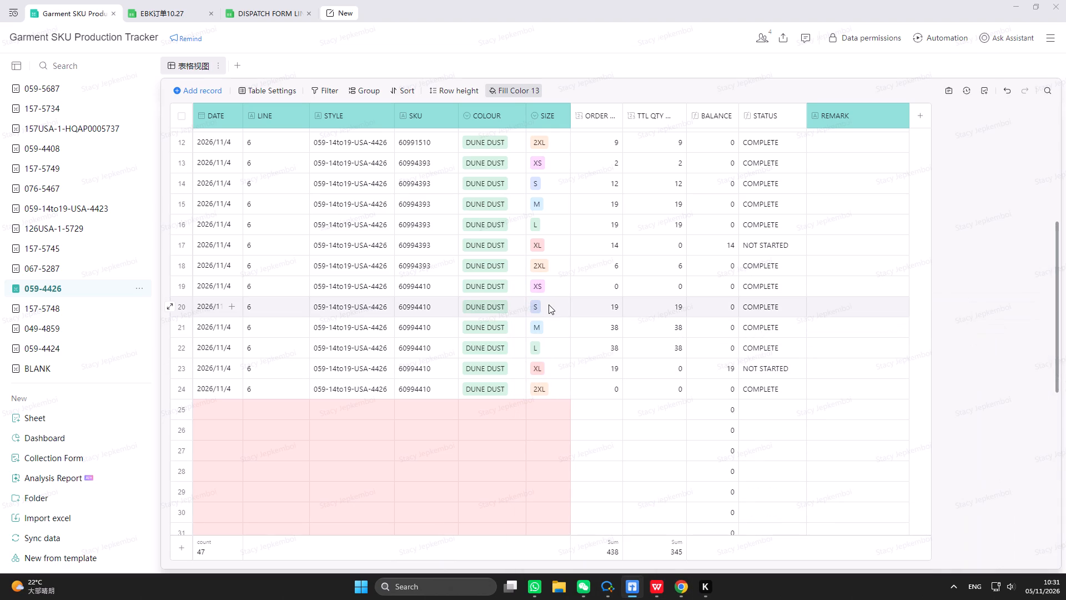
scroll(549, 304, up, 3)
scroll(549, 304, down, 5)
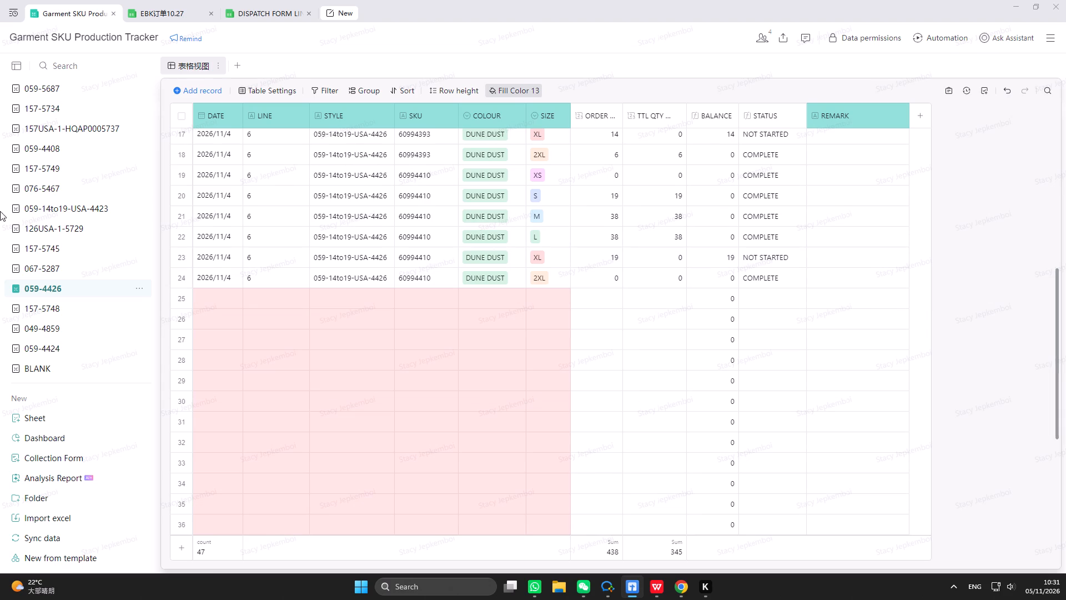
Set the total quantity of size L to 49 in the tracker's 049-4859 table.
click(64, 333)
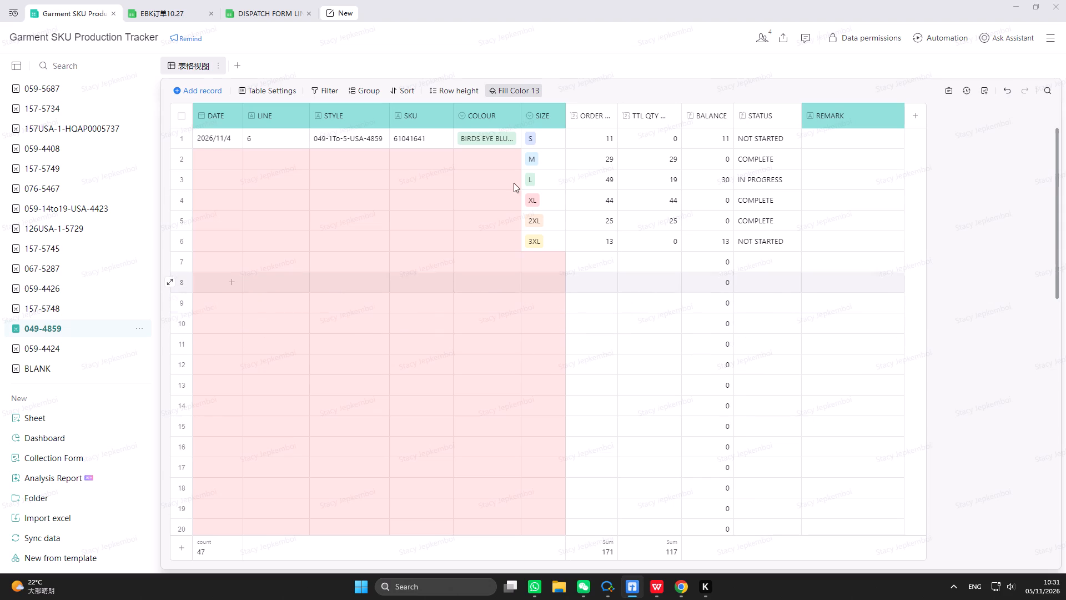
click(650, 183)
text(49)
key(Return)
Fill the first row's date, line, style, SKU and colour down through the 3XL row of the tracker's 049-4859 table.
click(224, 142)
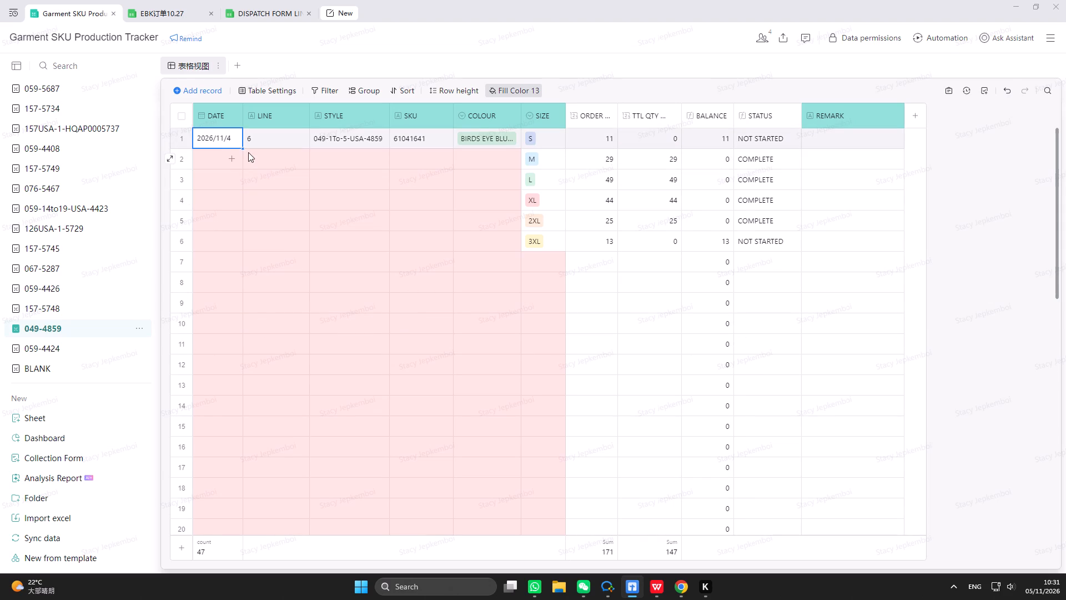
drag(244, 148, 236, 238)
click(284, 142)
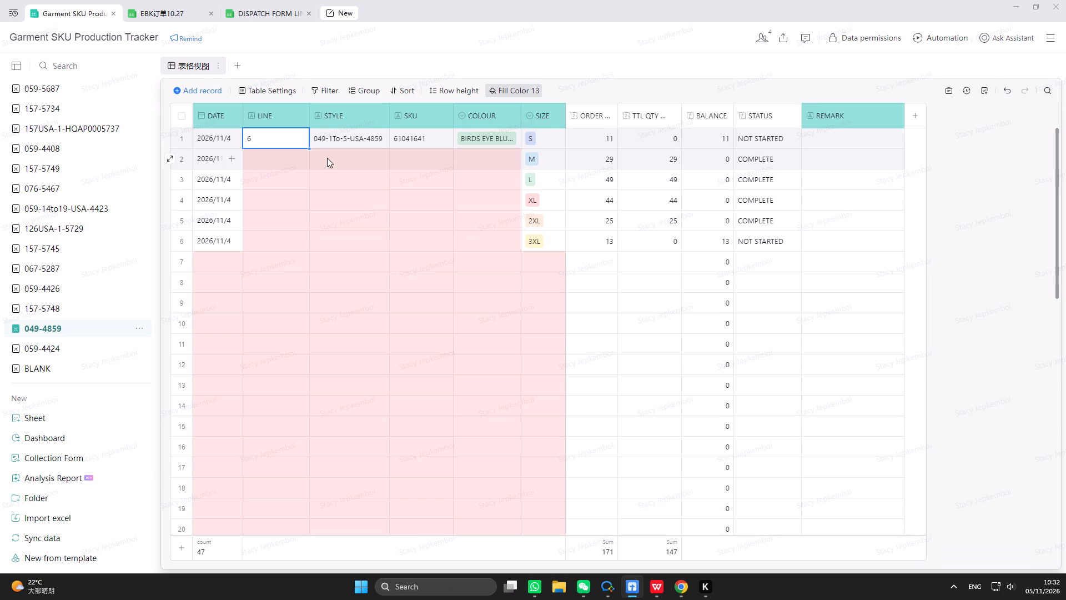
drag(308, 148, 296, 233)
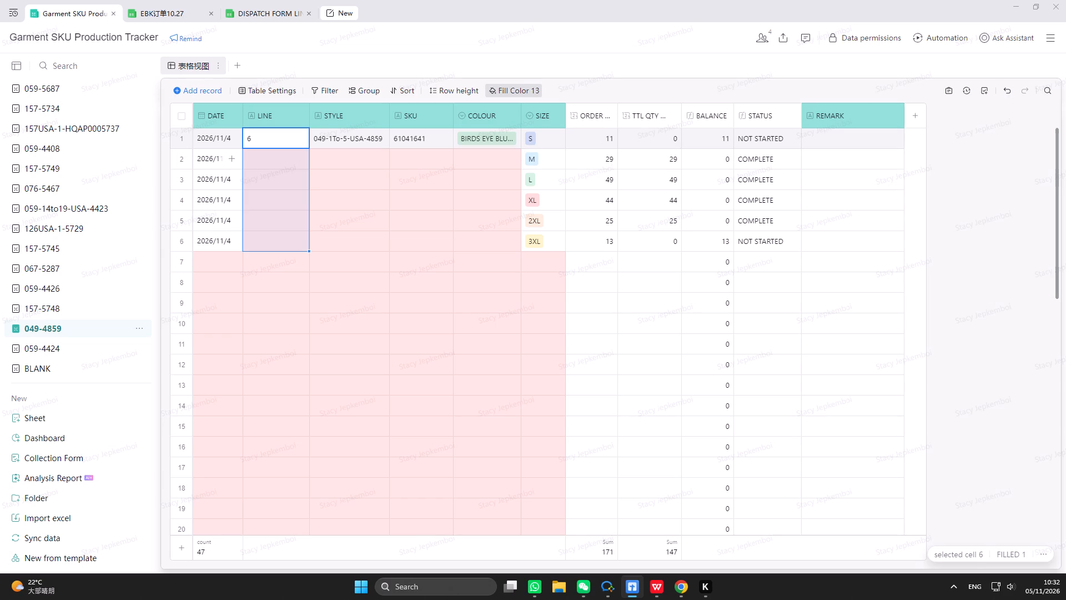
drag(296, 233, 295, 233)
click(365, 138)
drag(388, 148, 376, 243)
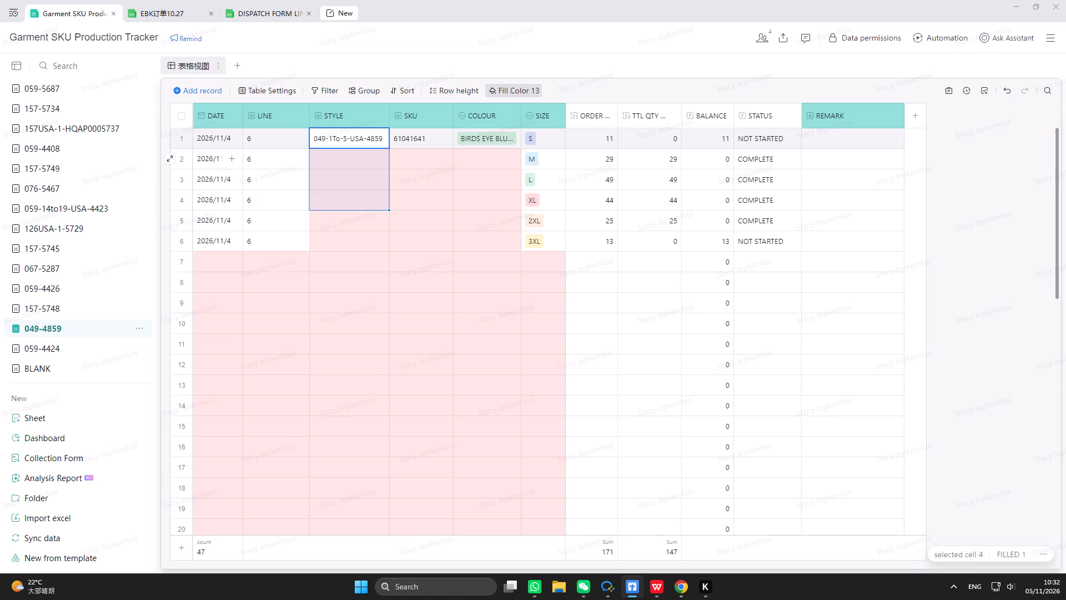
drag(376, 243, 376, 243)
click(421, 146)
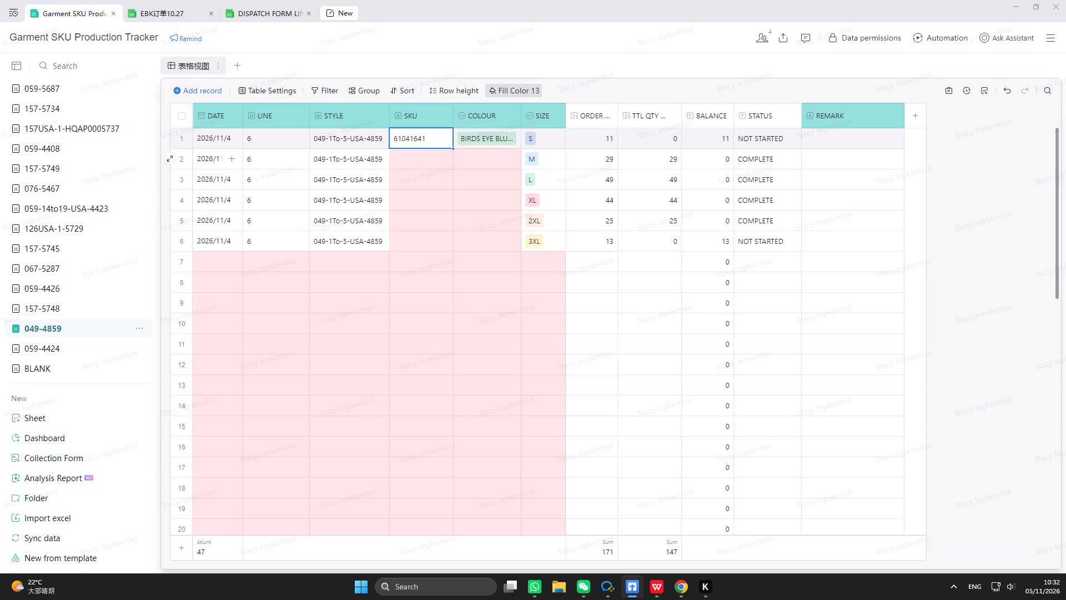
drag(452, 150, 443, 242)
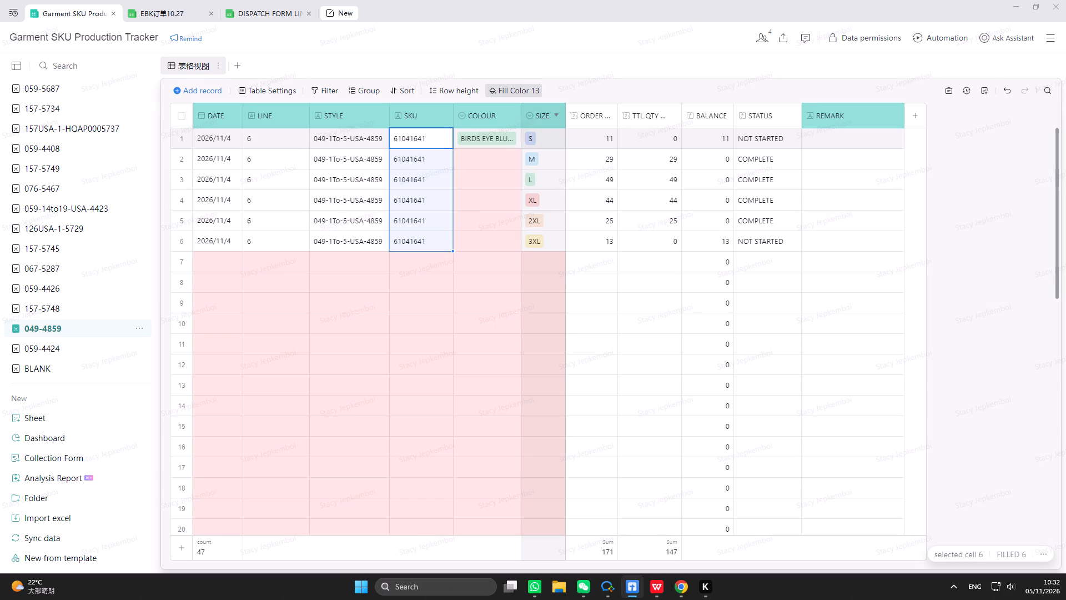
click(524, 113)
click(509, 137)
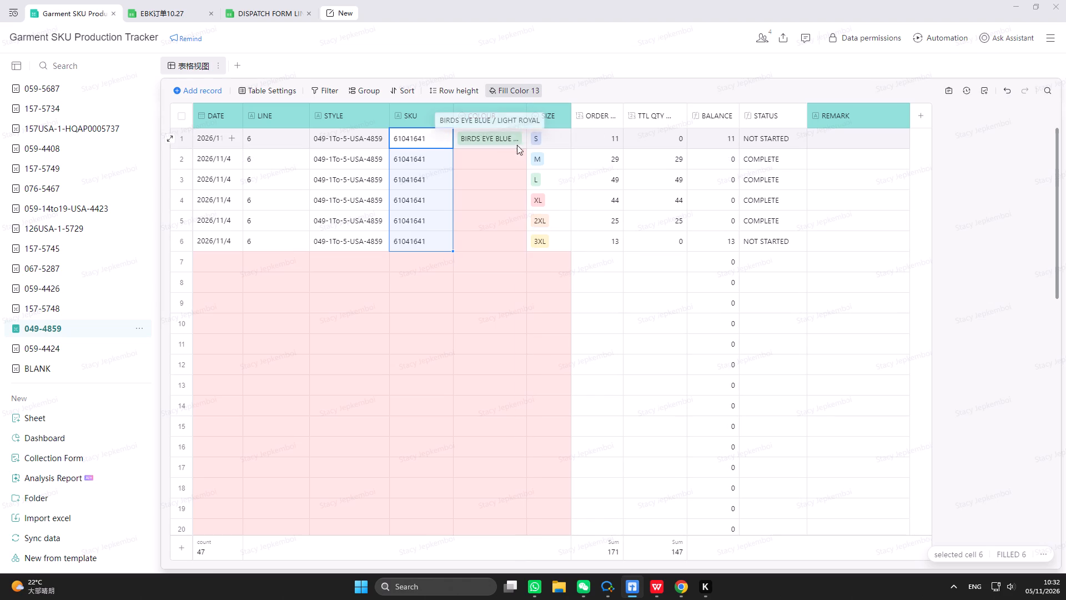
drag(526, 148, 514, 246)
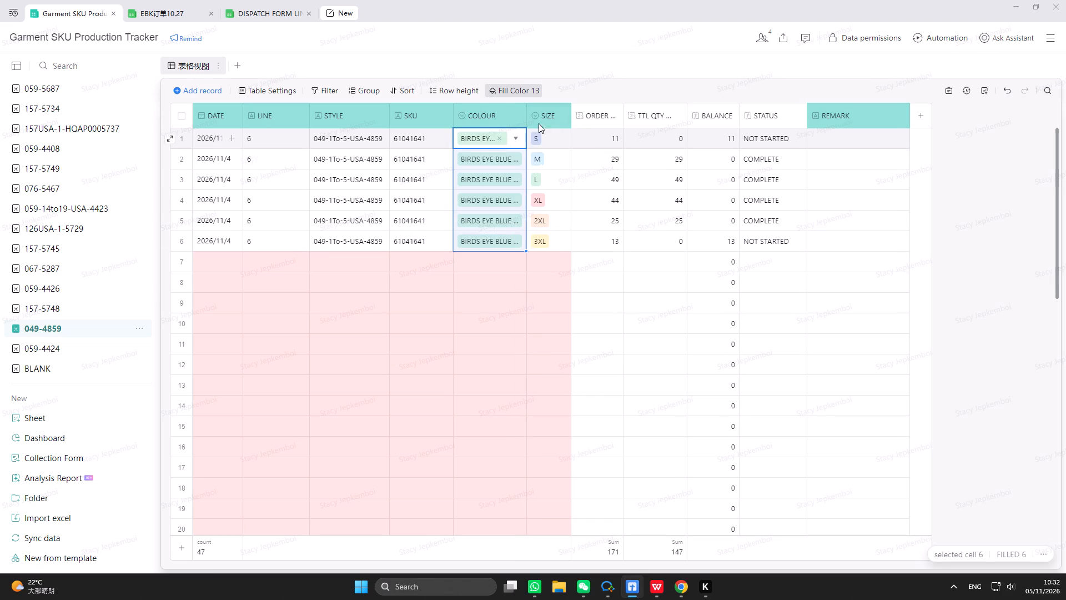
click(527, 109)
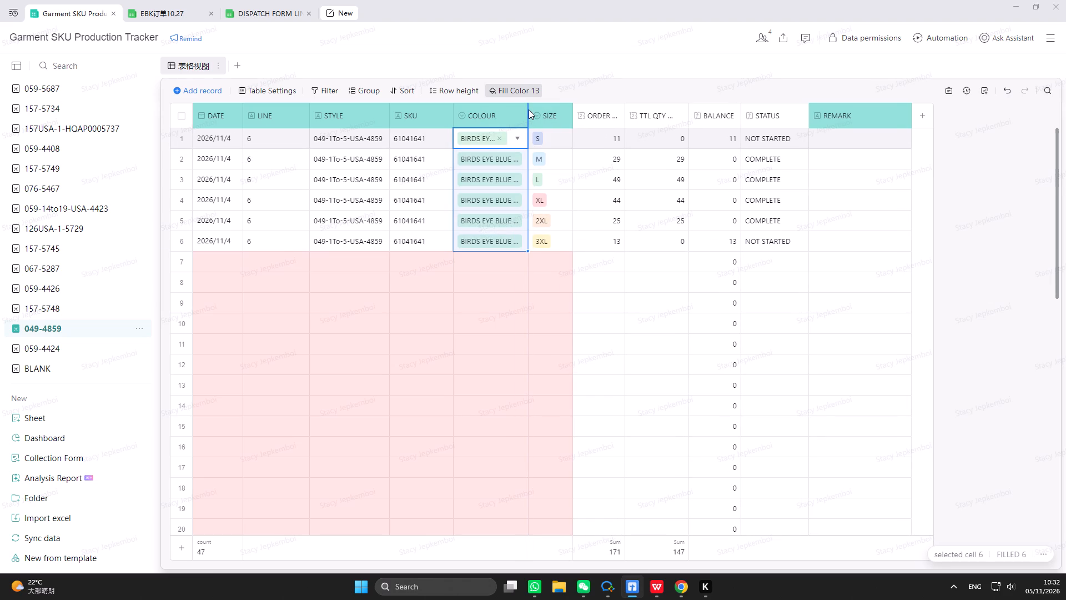
click(512, 287)
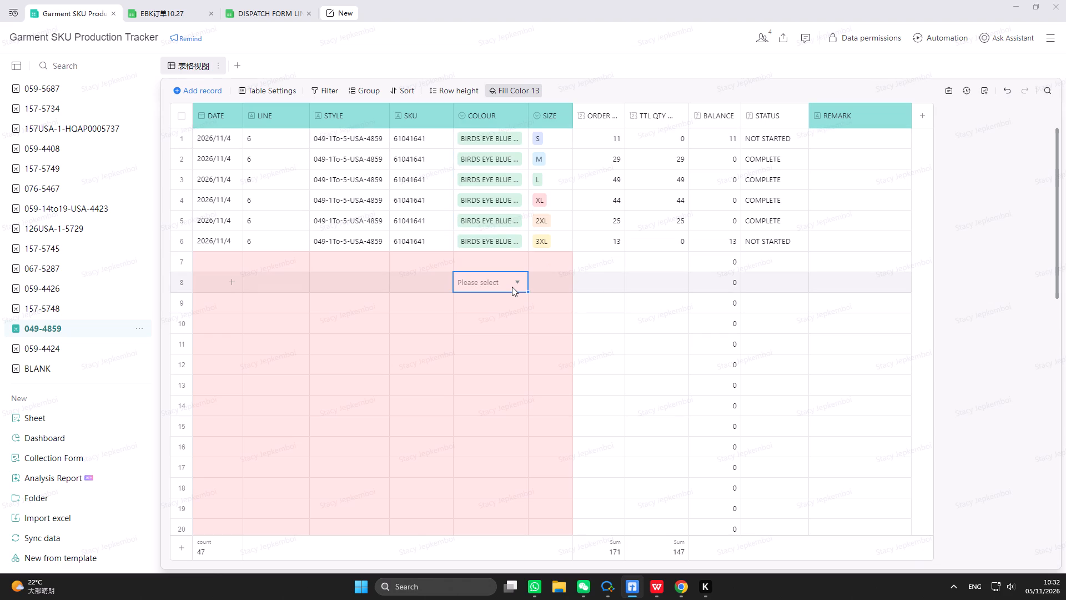
Set the total quantity of size 3XL to 13 in the 049-4859 table.
click(676, 249)
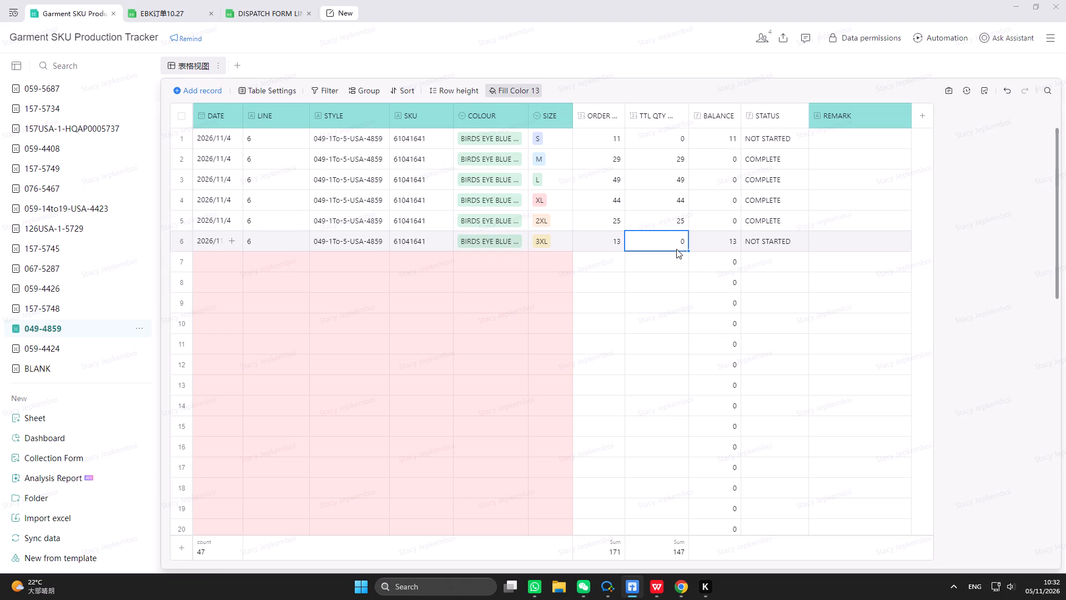
text(13)
key(Return)
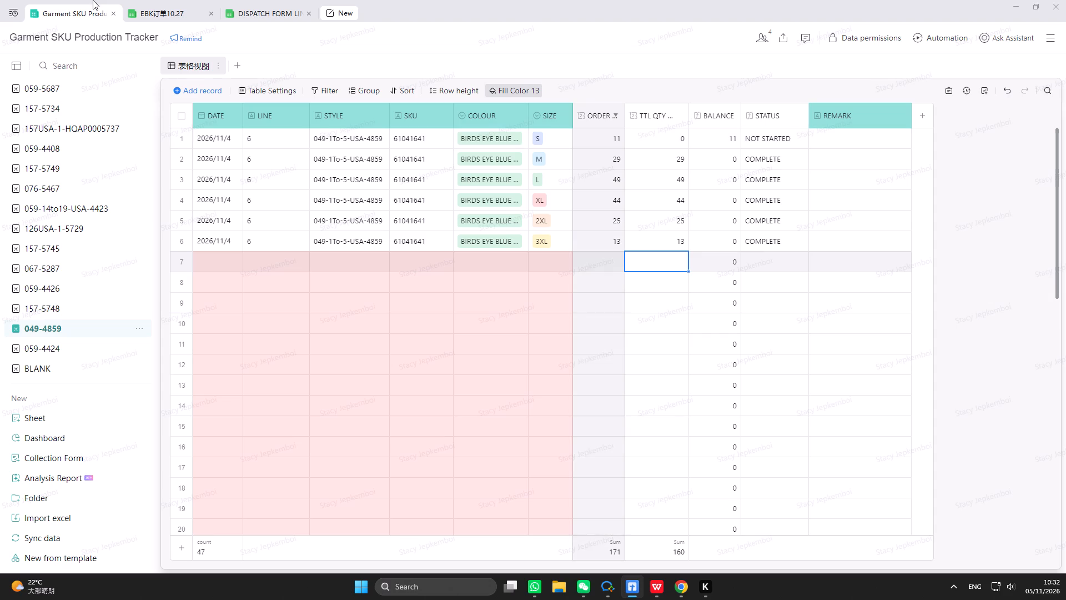
Open the 059-4426 table in the tracker.
click(65, 286)
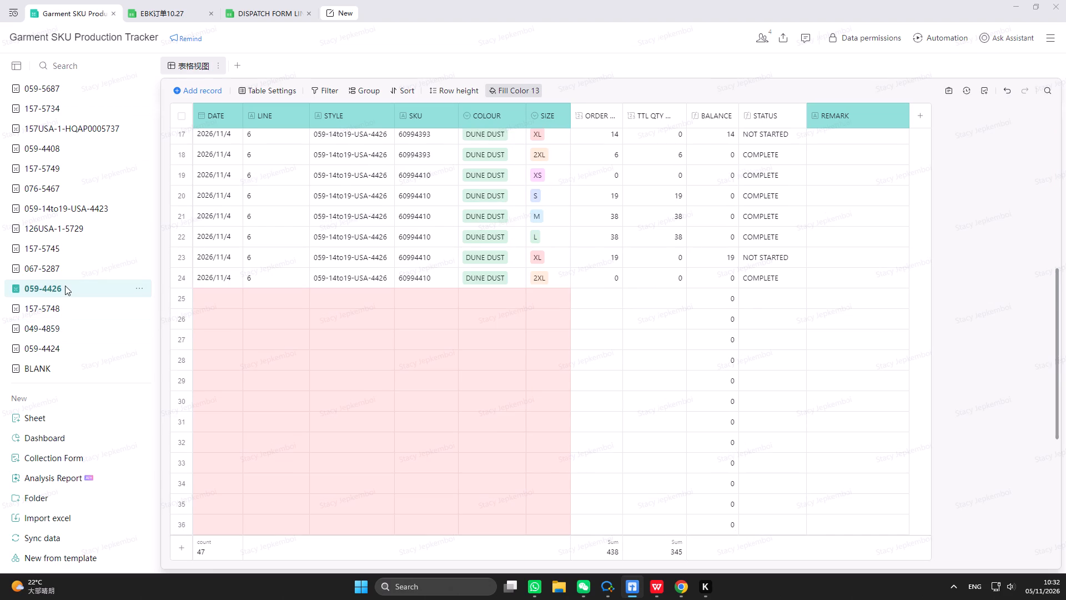
click(557, 587)
click(107, 285)
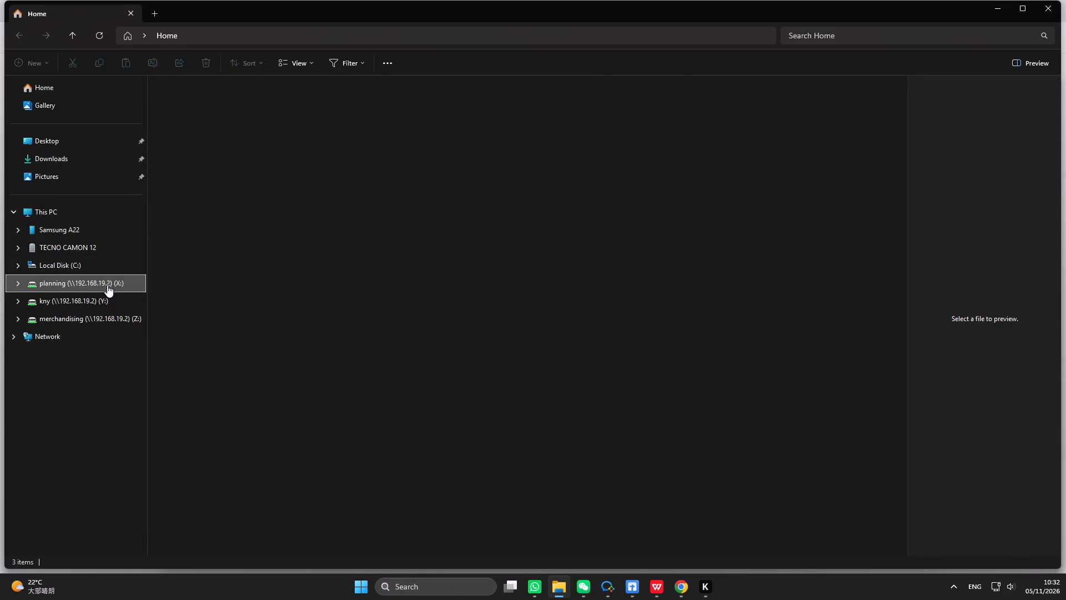
double_click(191, 104)
scroll(235, 214, down, 20)
scroll(235, 214, down, 7)
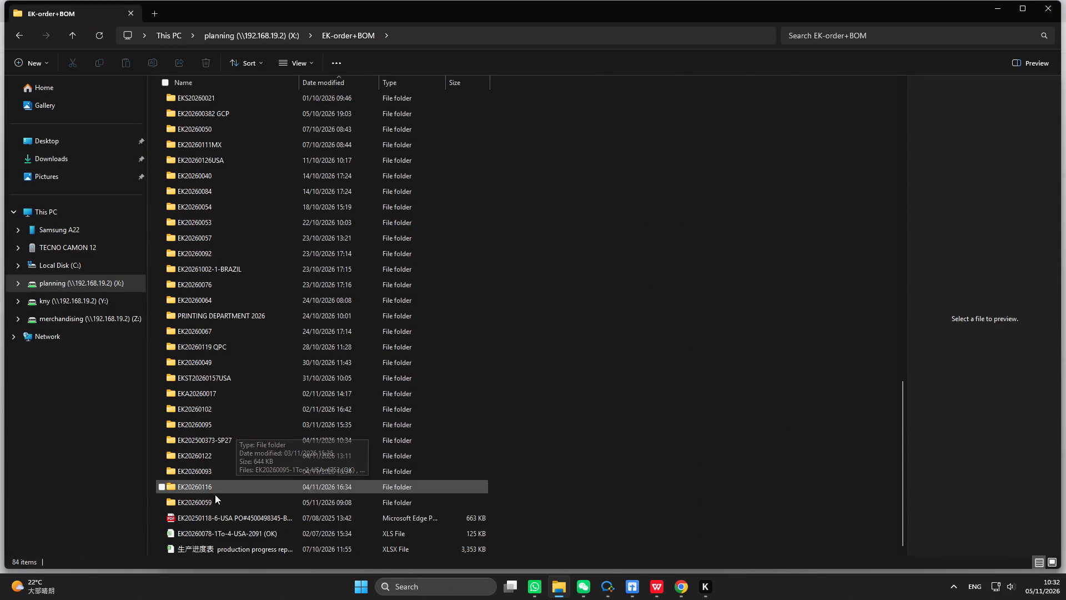
scroll(215, 494, down, 10)
double_click(224, 501)
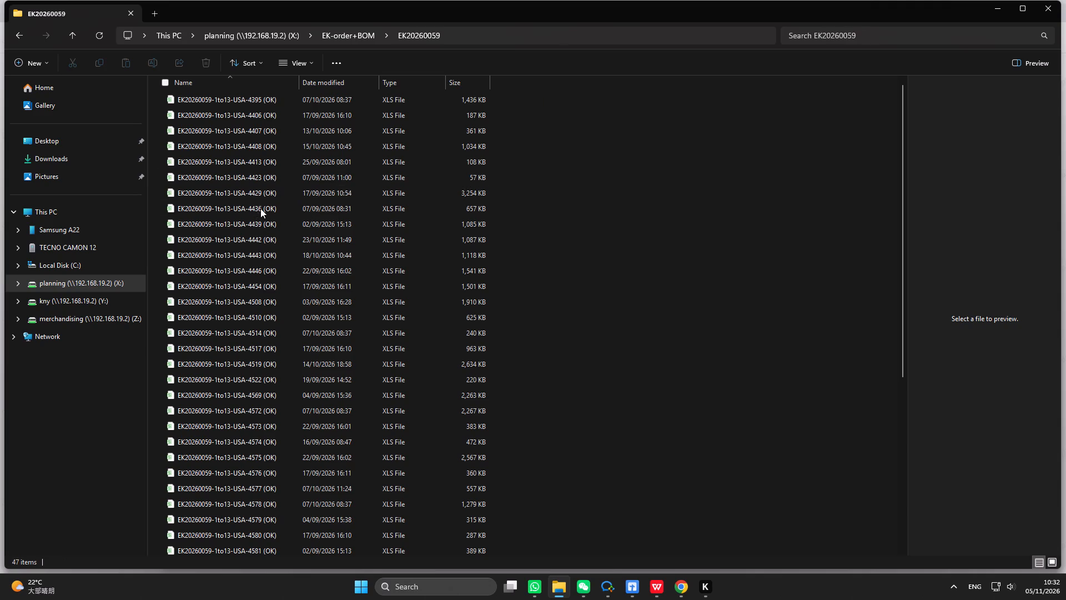
scroll(256, 418, down, 4)
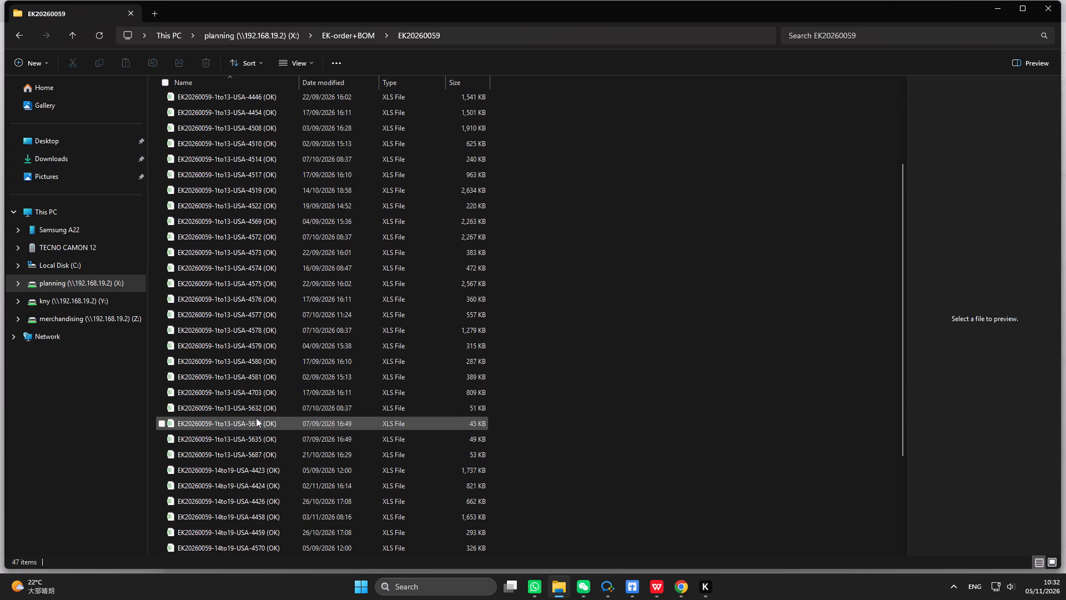
scroll(256, 418, down, 2)
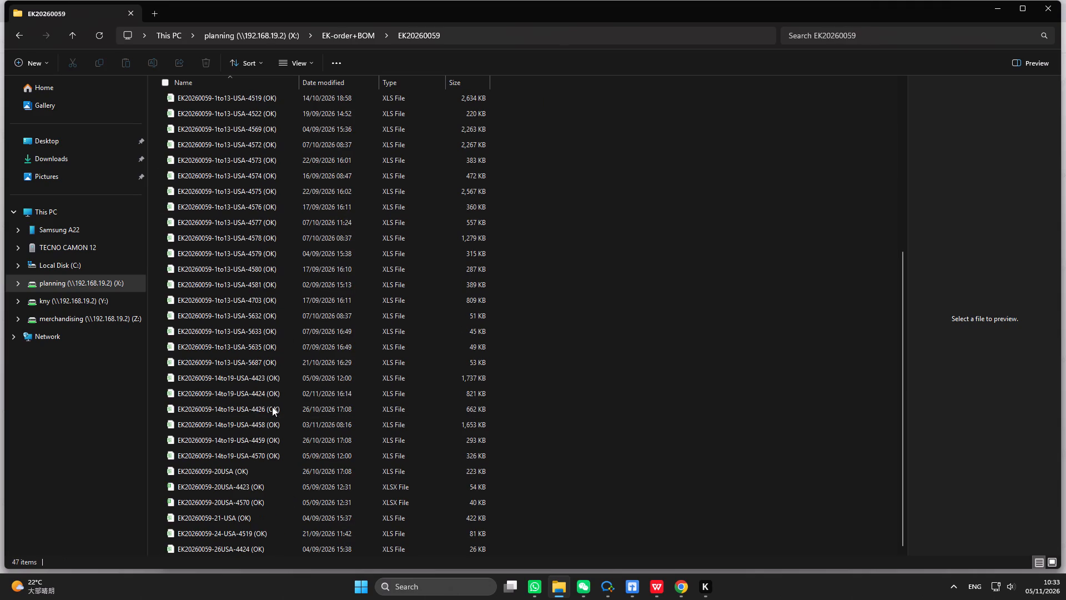
double_click(274, 411)
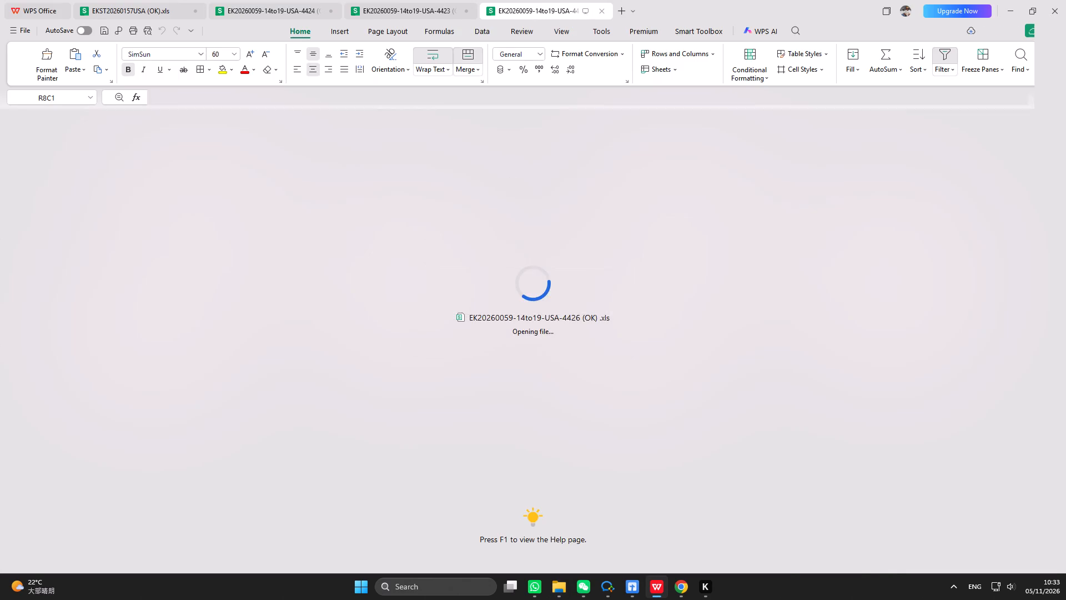
Hide the order sheet's columns from SHAPE through Team so the picture column sits beside SKU.
drag(122, 112, 325, 188)
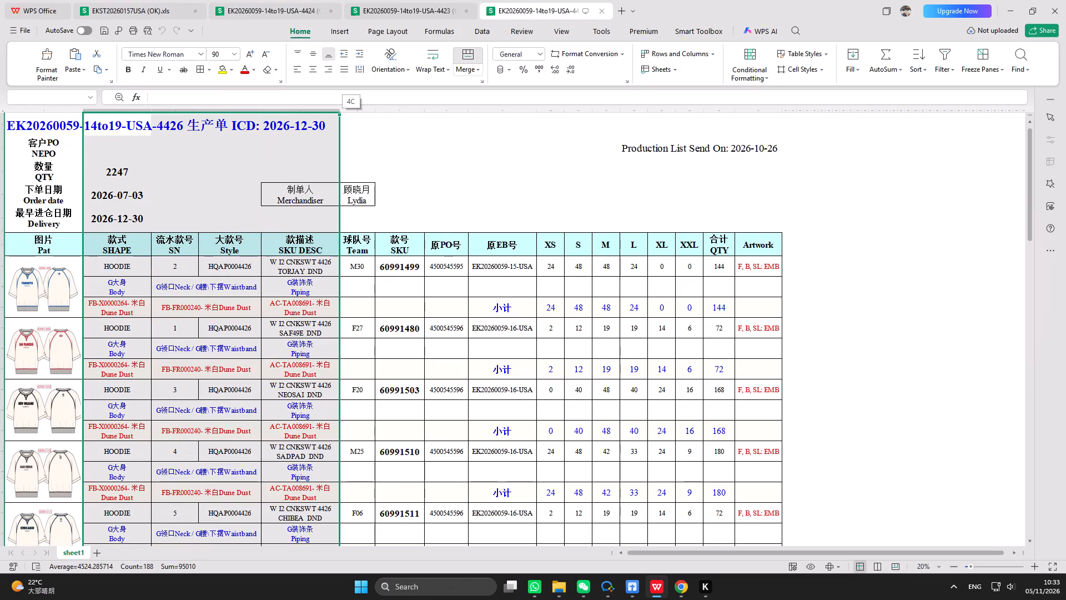
drag(325, 188, 351, 204)
right_click(329, 181)
click(366, 241)
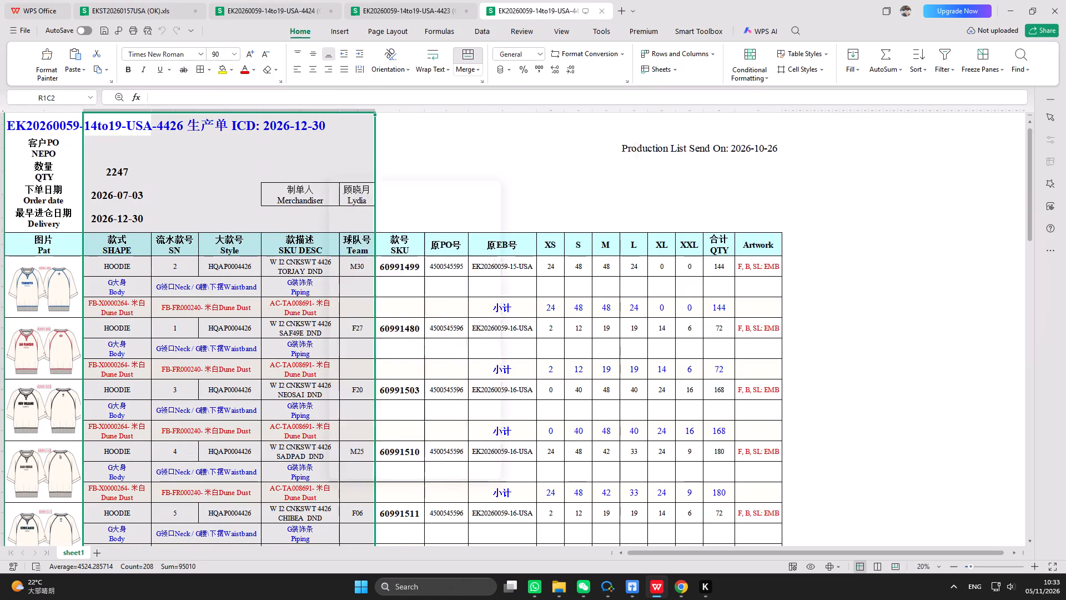
Freeze the order sheet at the column header row containing Pat, SKU and the sizes.
scroll(207, 256, down, 4)
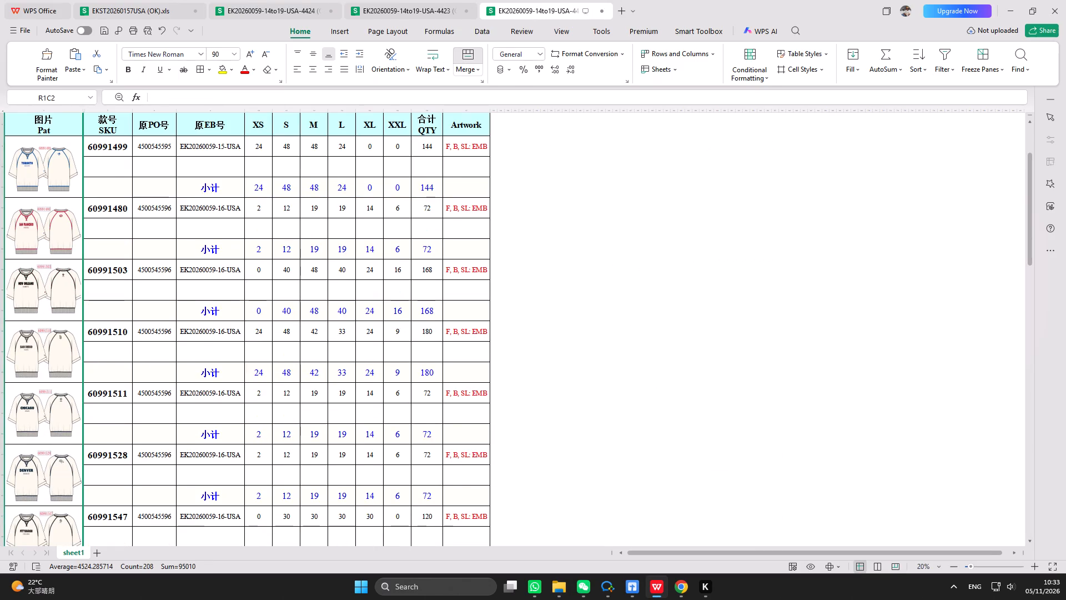
click(7, 124)
click(4, 123)
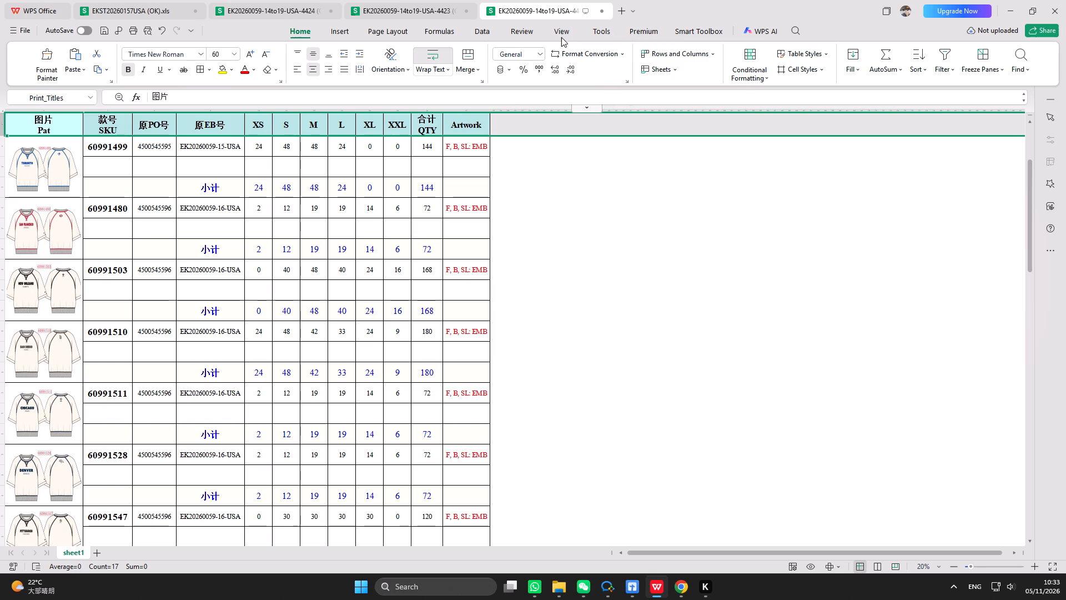
click(561, 37)
click(674, 74)
click(690, 108)
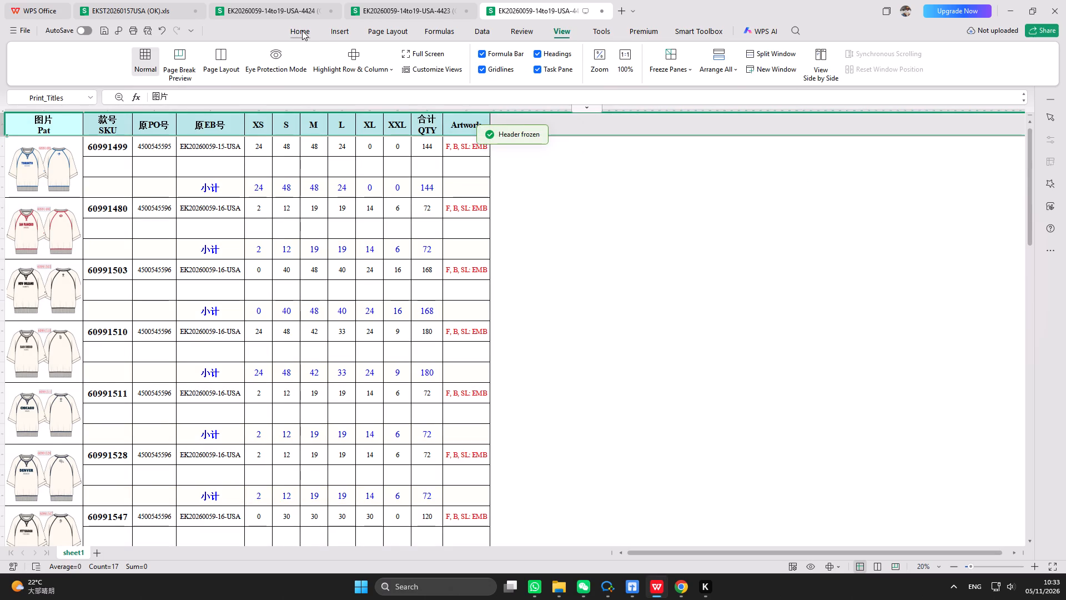
click(302, 31)
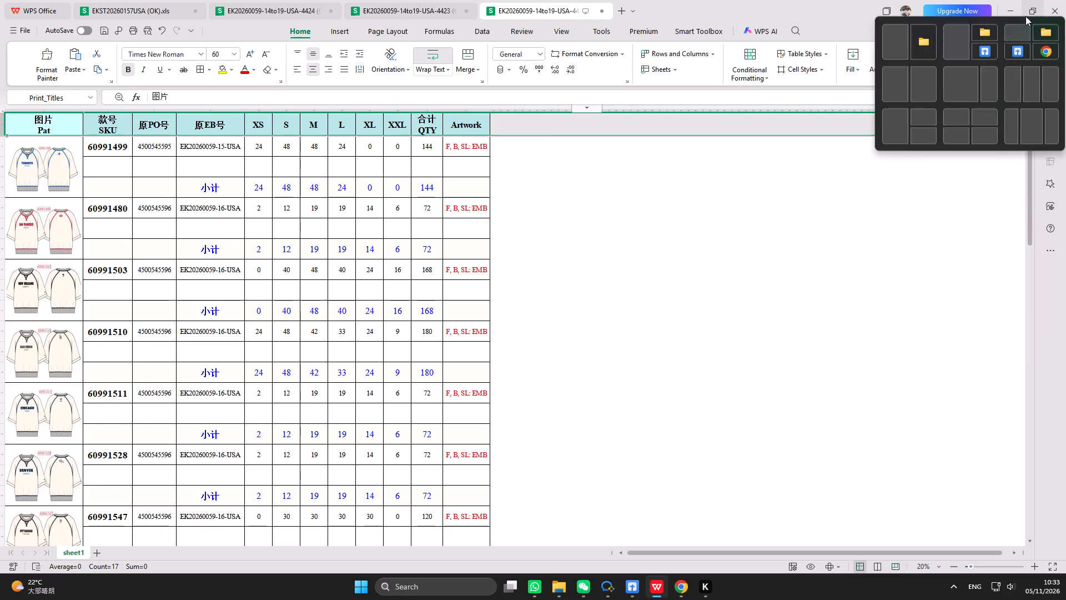
Arrange the Garment SKU Production Tracker and the order workbook side by side in a split screen.
click(926, 90)
click(349, 158)
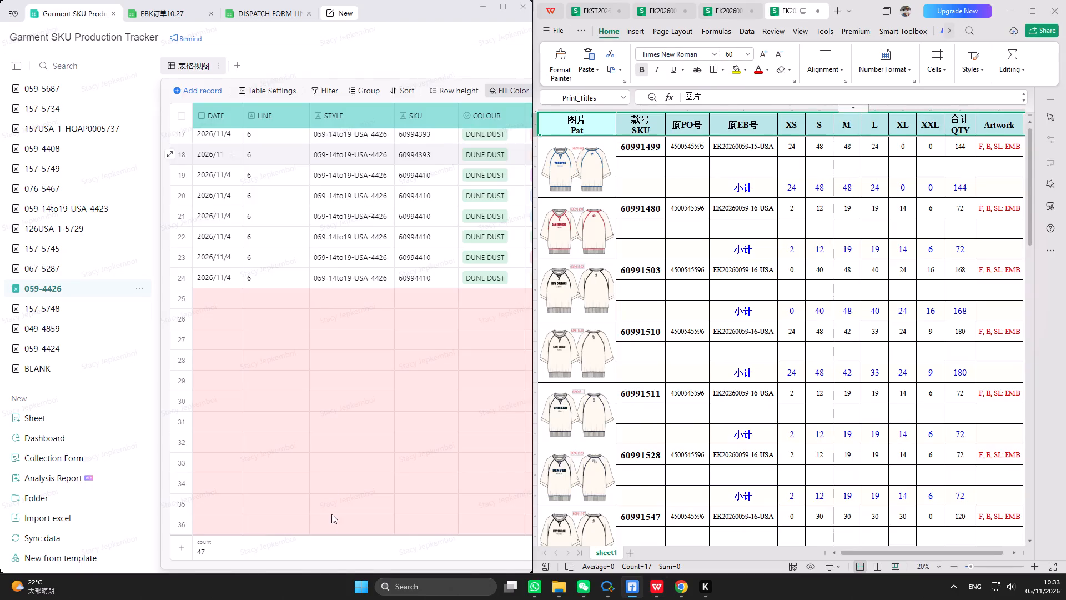
Copy SKU 60991480 from the order sheet into the SKU cell of row 25 in the tracker's 059-4426 table.
drag(334, 563, 371, 566)
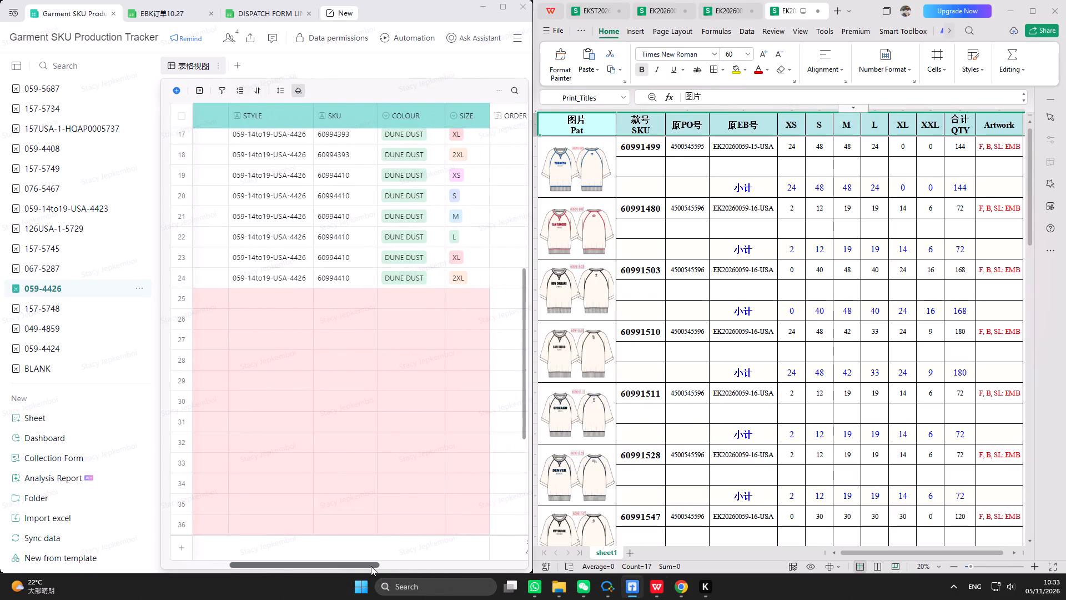
drag(371, 566, 376, 567)
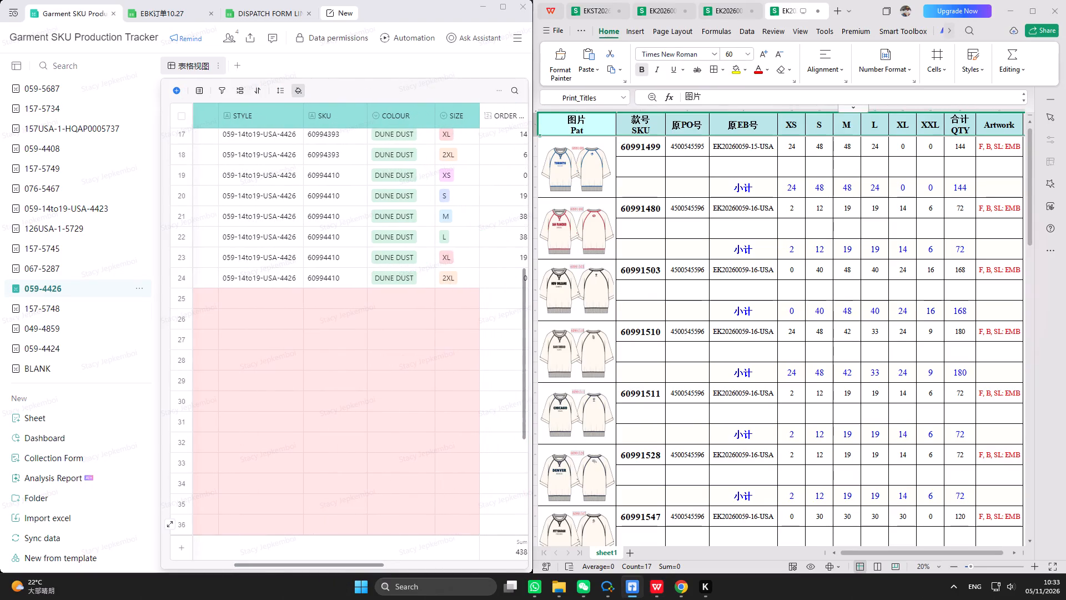
click(655, 206)
double_click(705, 89)
double_click(715, 97)
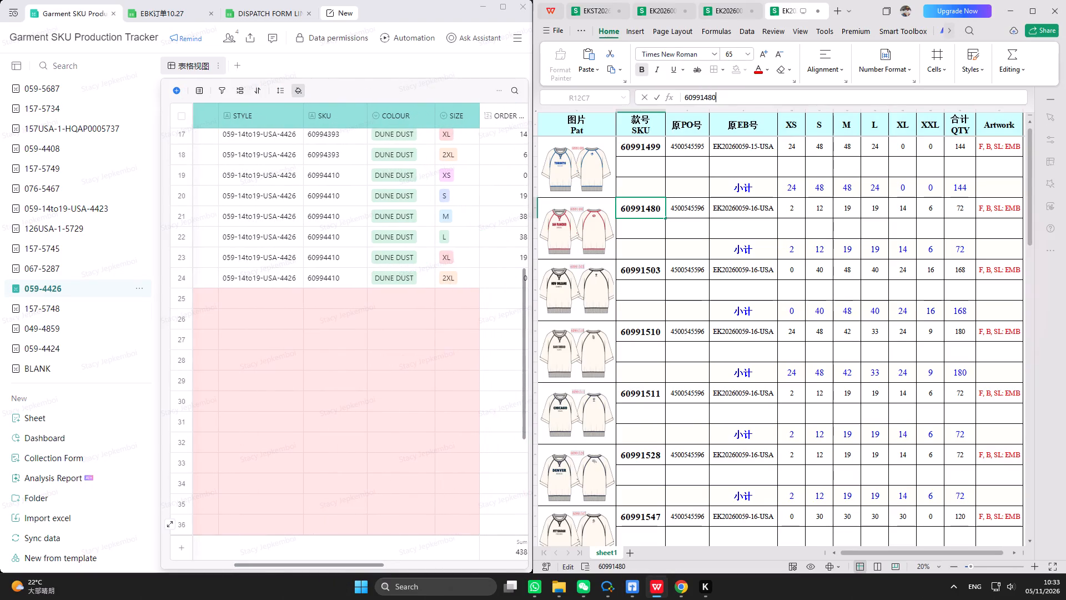
double_click(722, 66)
triple_click(325, 297)
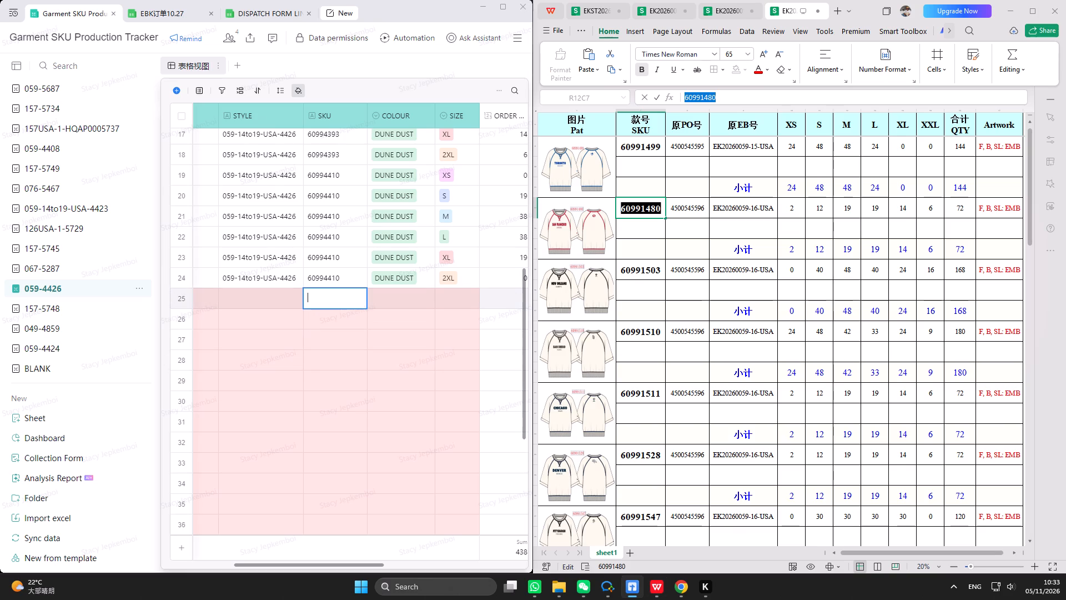
right_click(325, 297)
click(344, 381)
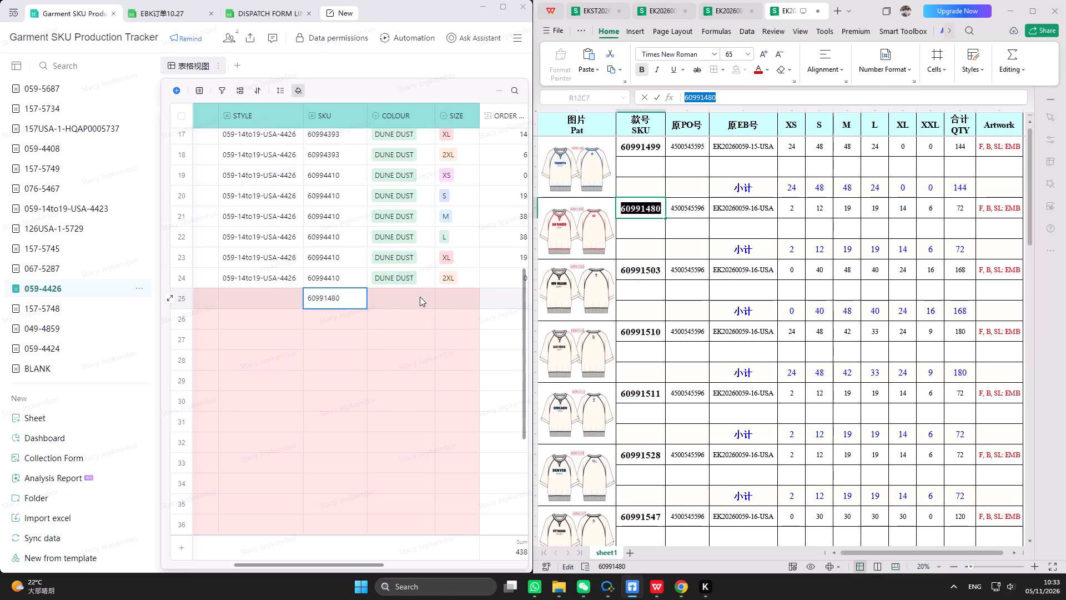
click(419, 297)
click(447, 305)
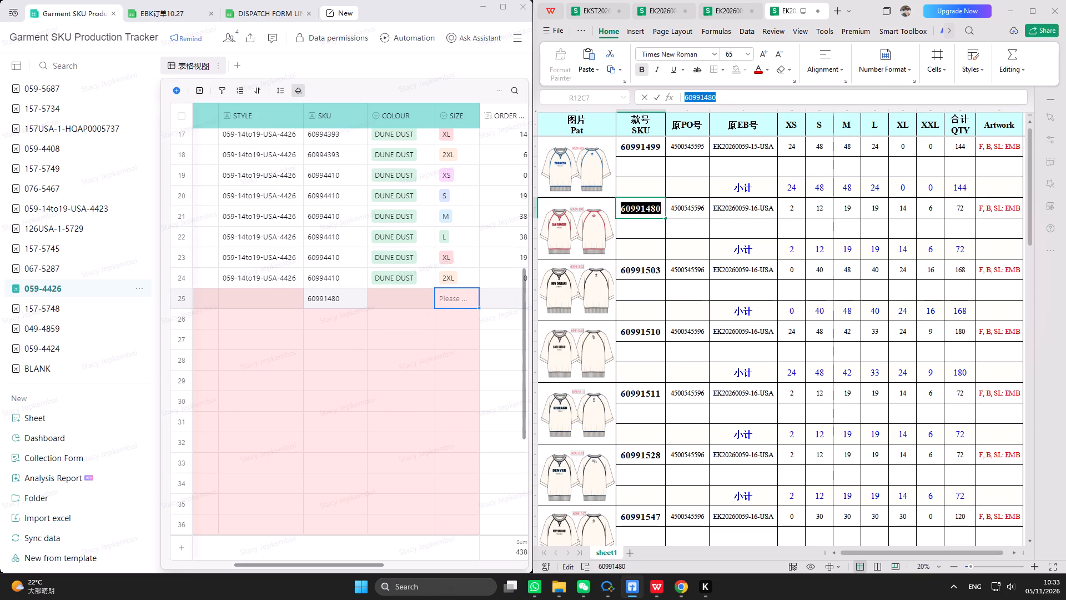
Highlight the 小计 subtotal row of SKU 60991480 in yellow on the order sheet.
drag(660, 249, 998, 253)
click(740, 77)
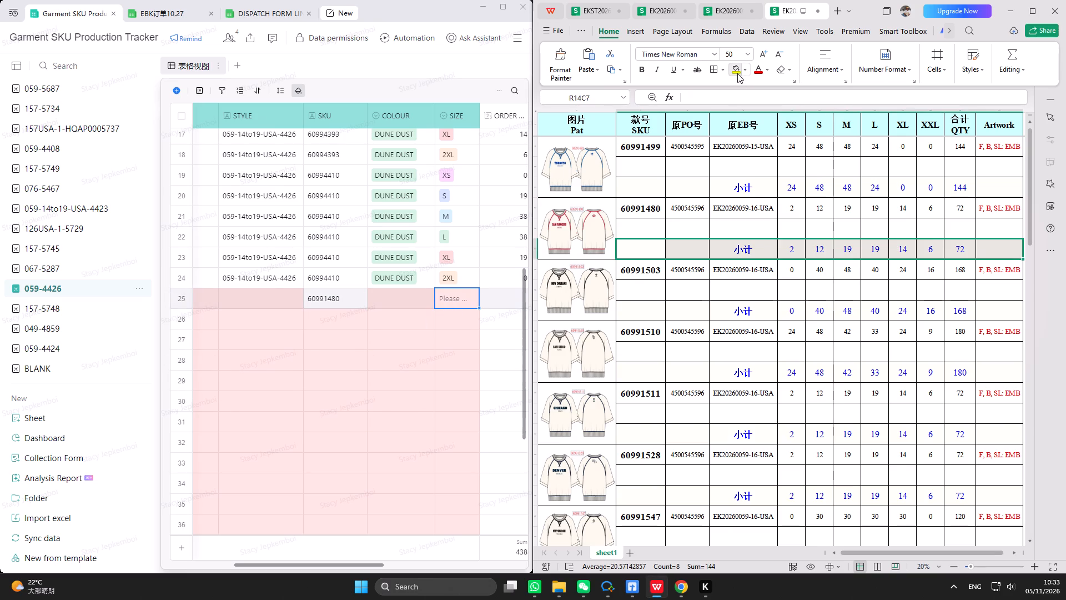
click(737, 73)
Set the SIZE cells of tracker rows 25 to 30 to XS, S, M, L, XL and 2XL for SKU 60991480.
drag(330, 563, 339, 563)
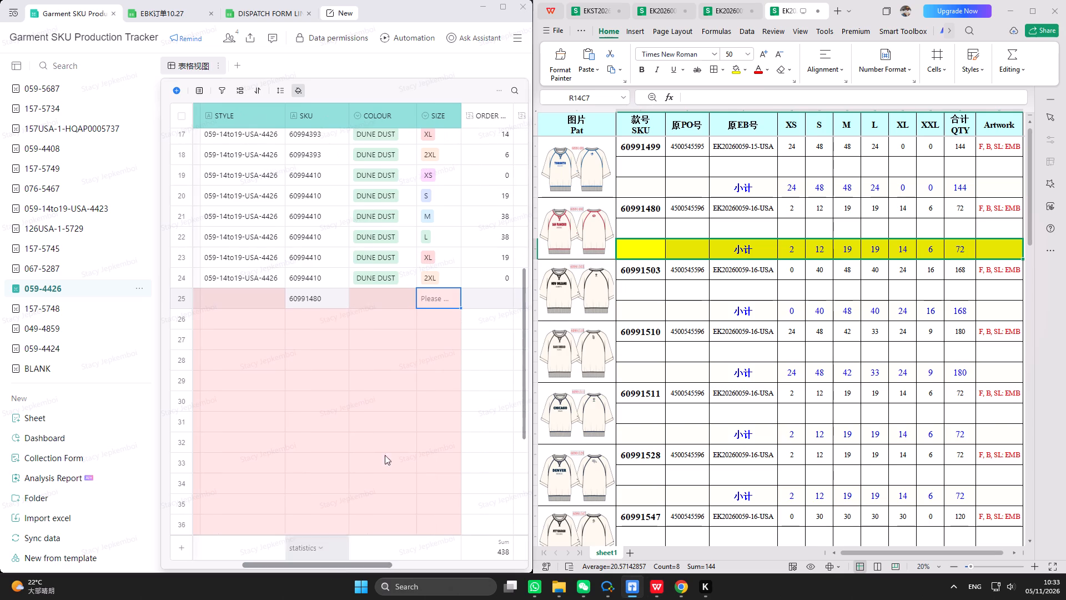
click(443, 301)
click(443, 301)
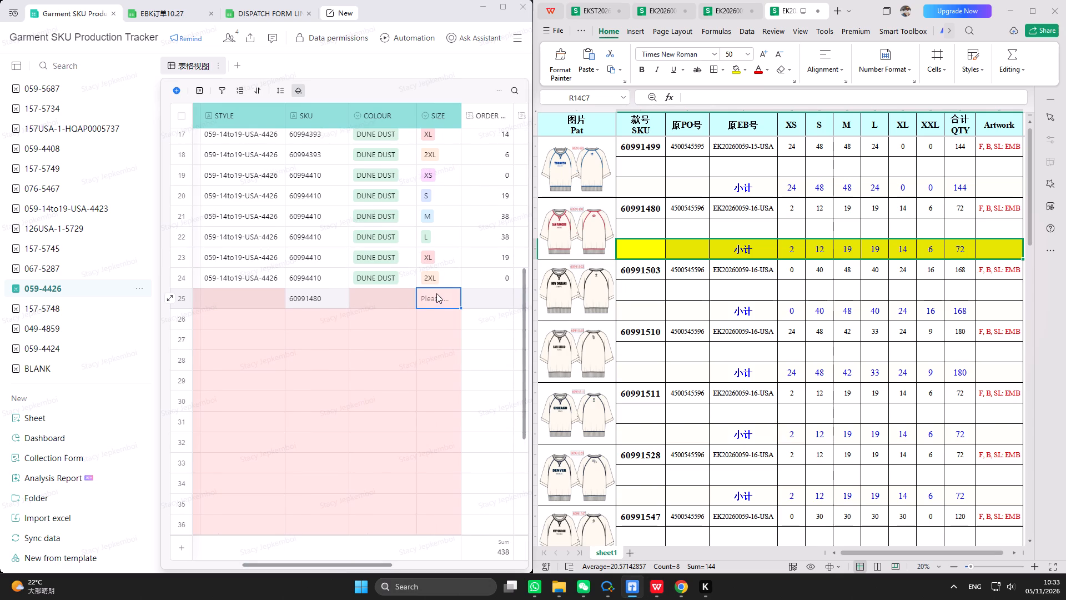
double_click(436, 295)
click(438, 295)
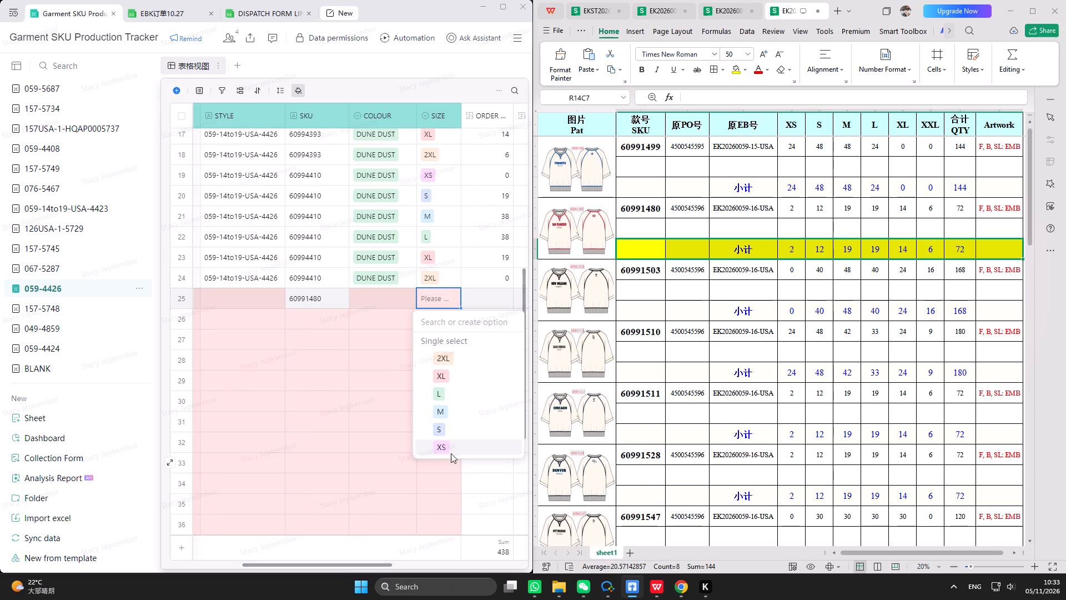
click(451, 449)
double_click(444, 317)
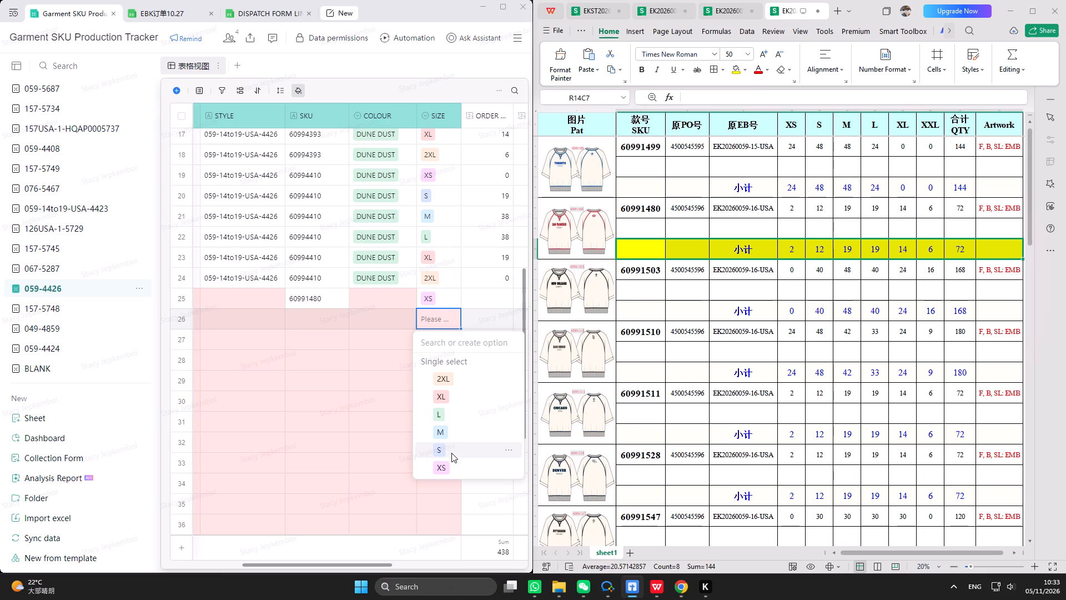
click(451, 453)
double_click(437, 341)
click(455, 448)
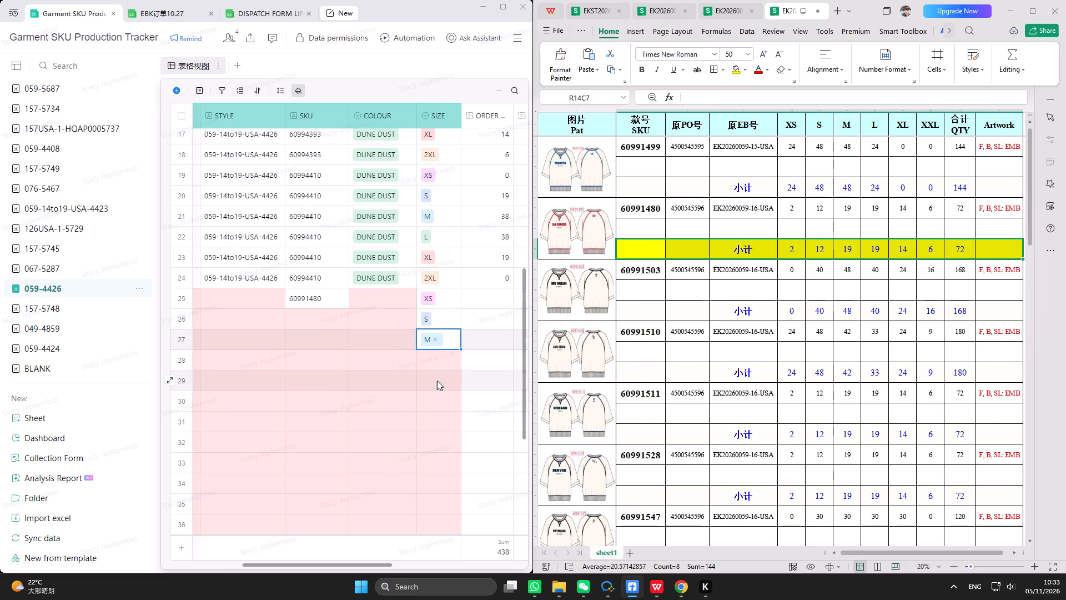
double_click(433, 358)
click(454, 446)
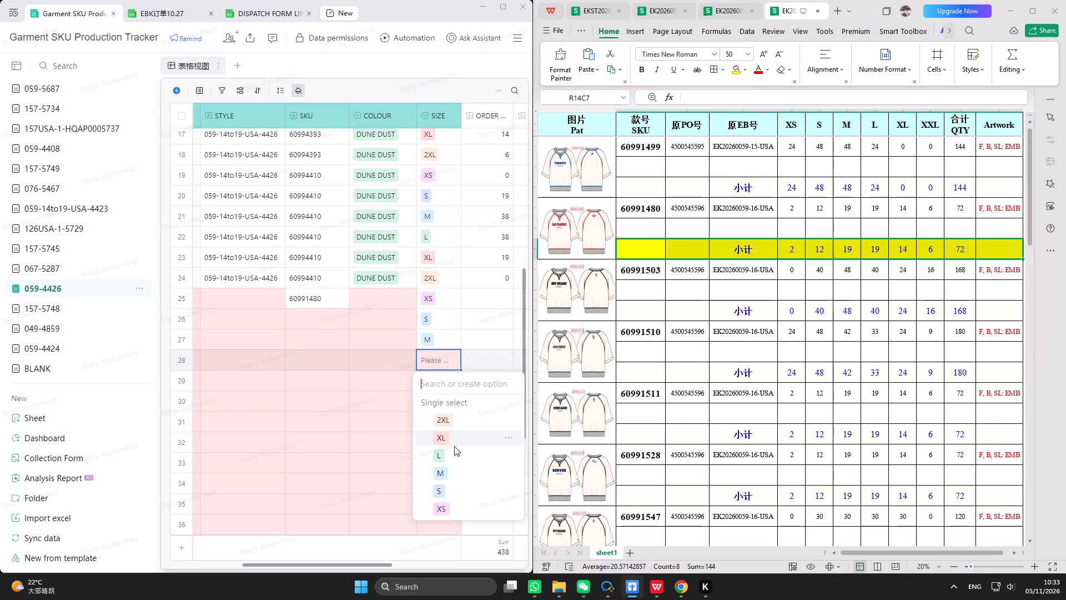
click(453, 451)
double_click(439, 382)
click(456, 457)
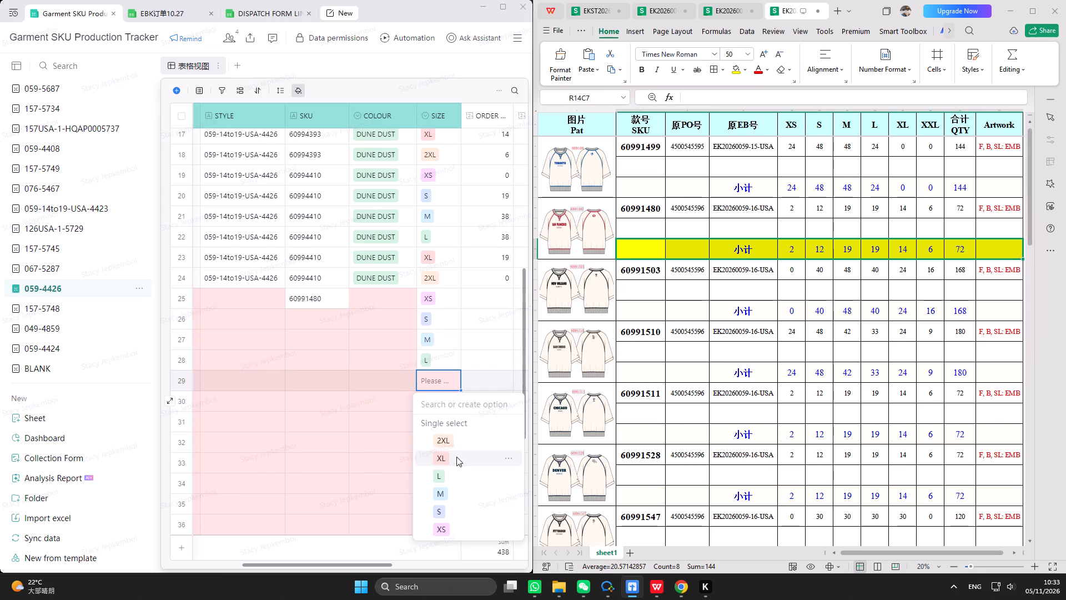
double_click(437, 407)
click(457, 460)
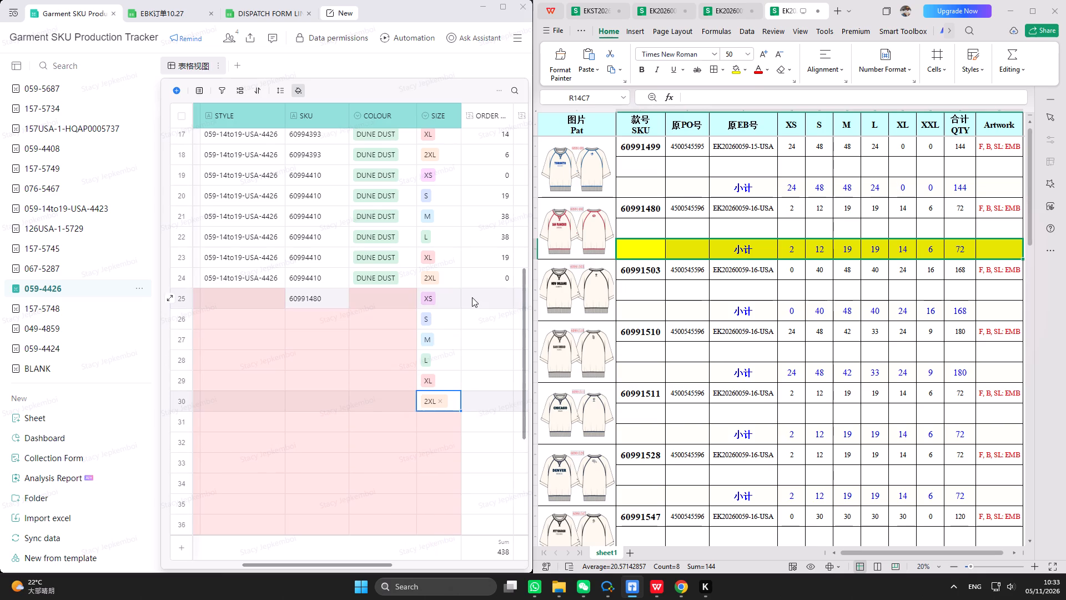
Enter the ORDER quantities 2, 12, 19, 19, 14 and 6 in rows 25 to 30, XS through 2XL.
click(472, 297)
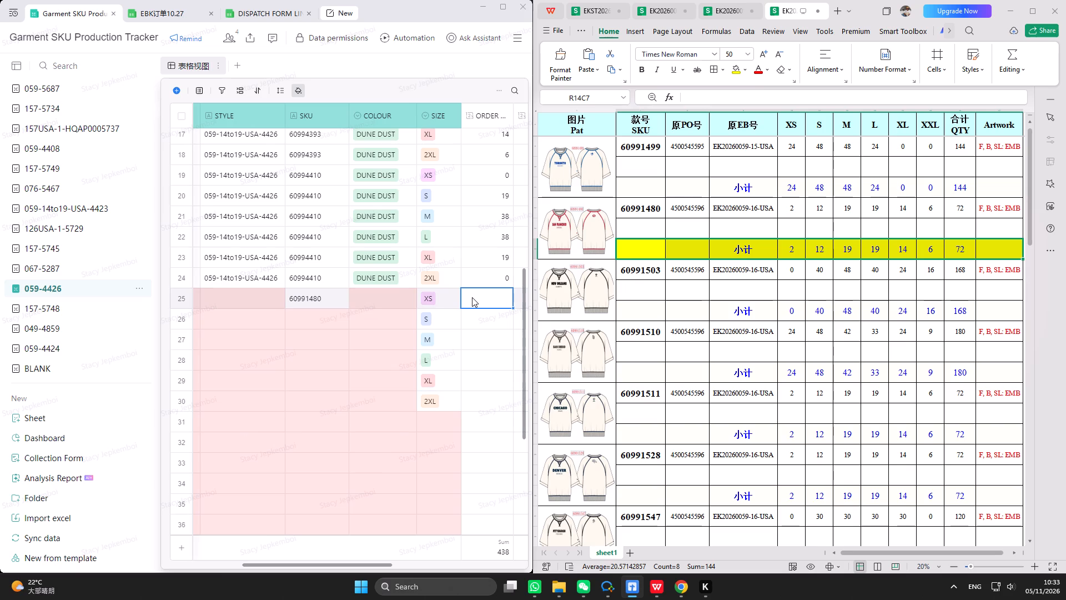
key(2)
key(Return)
text(12)
key(Return)
text(19)
key(Return)
text(19)
key(Return)
text(14)
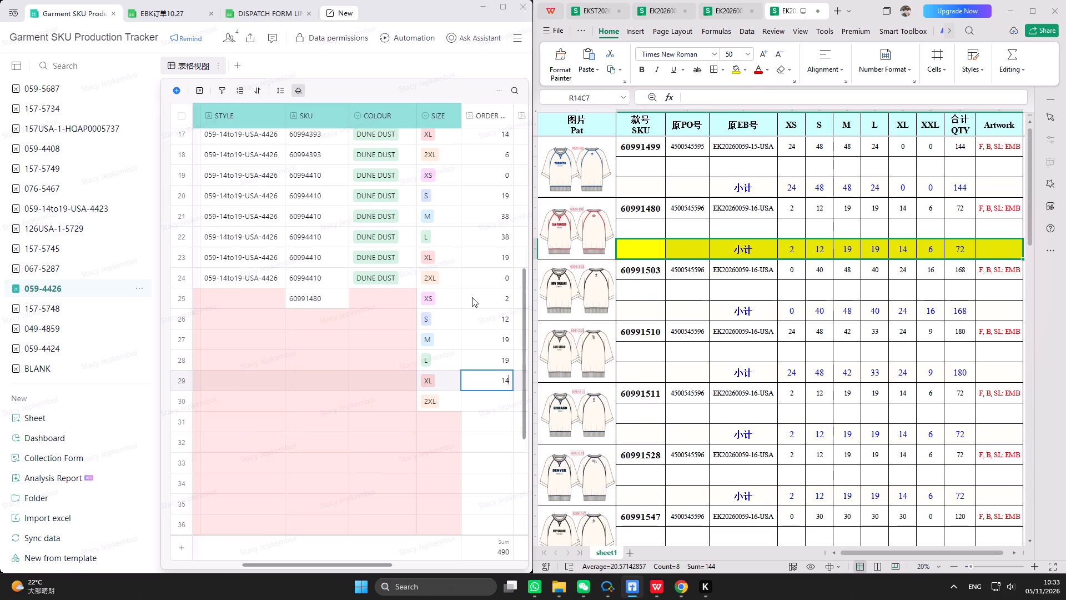
key(Return)
key(6)
key(Return)
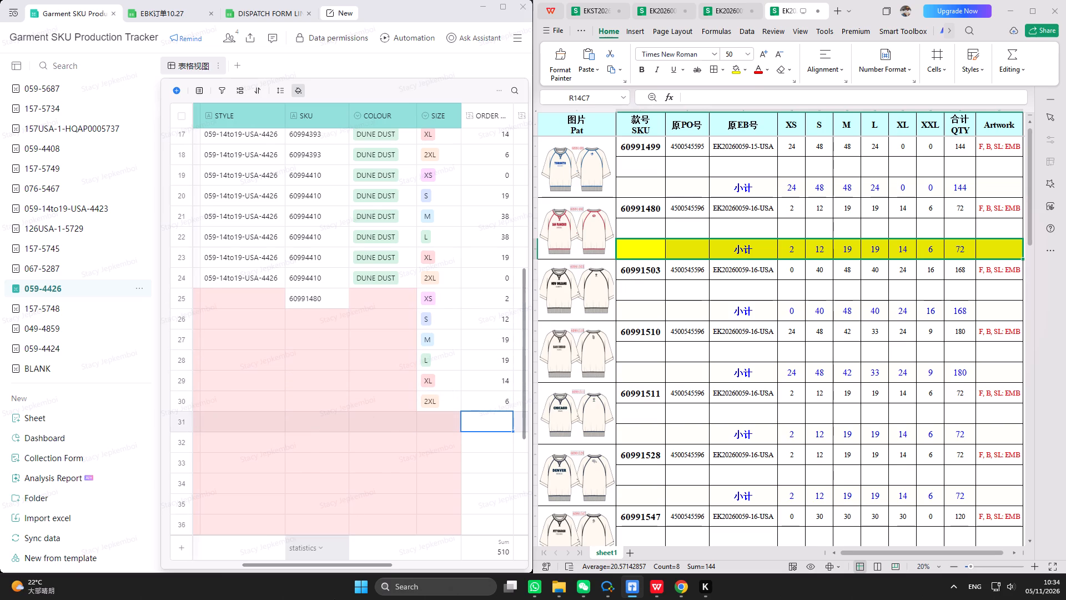
Enter the TTL QTY values 2, 12, 19, 19, 14 and 6 in rows 25 to 30, XS through 2XL.
drag(385, 564, 419, 562)
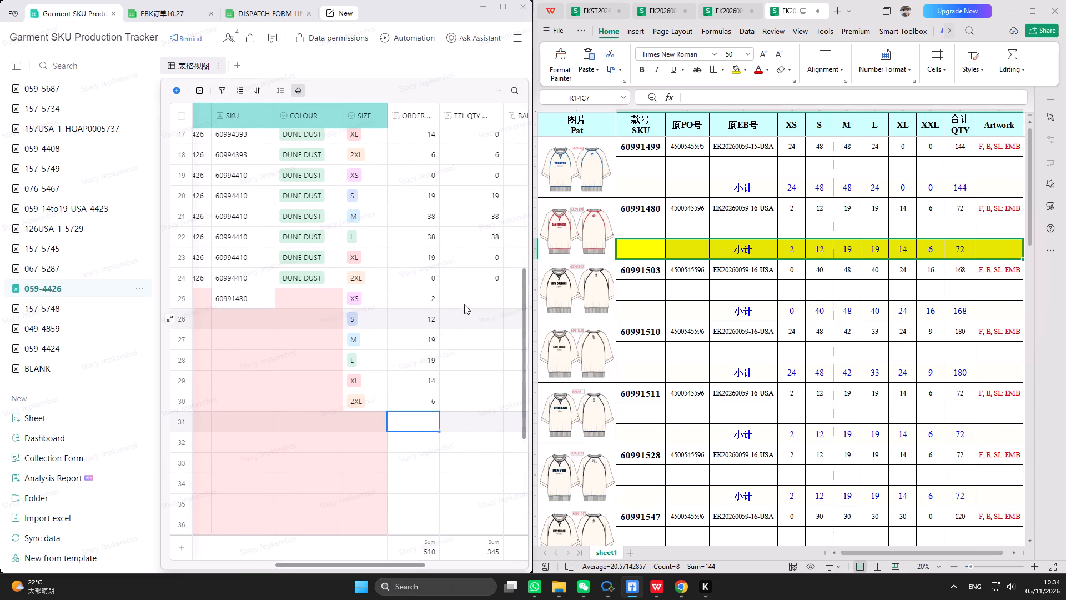
click(465, 297)
key(2)
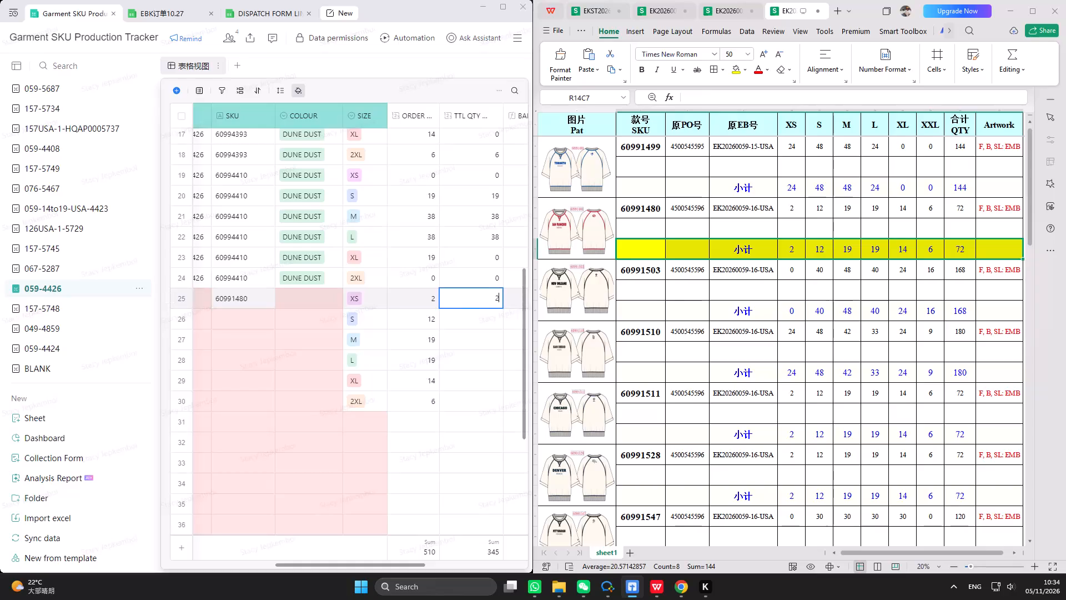
key(Return)
text(12)
key(Return)
text(19)
key(Return)
text(19)
key(Return)
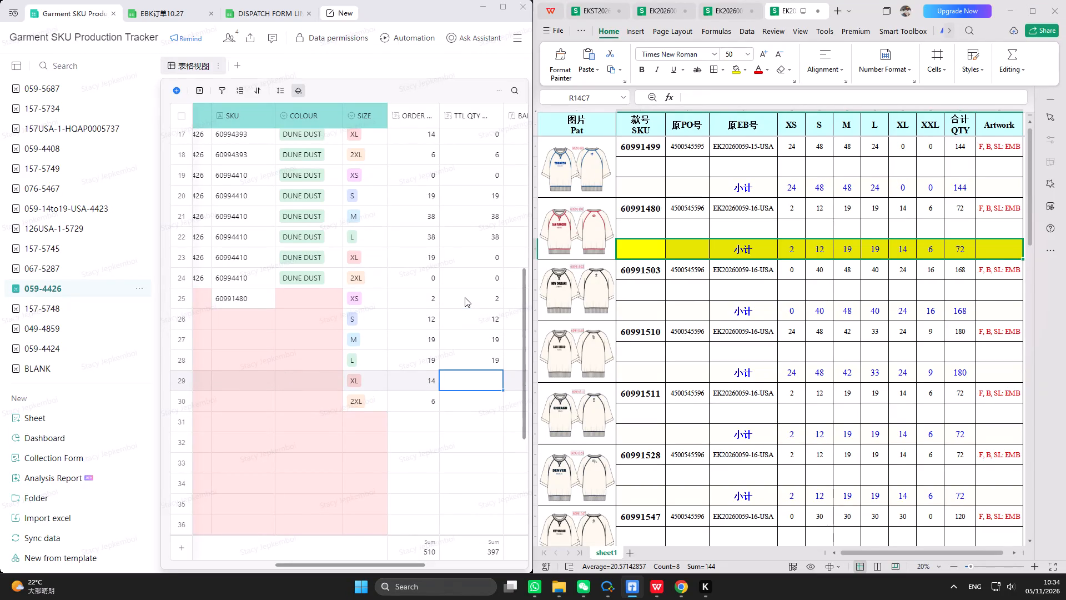
text(14)
key(Return)
key(6)
key(Return)
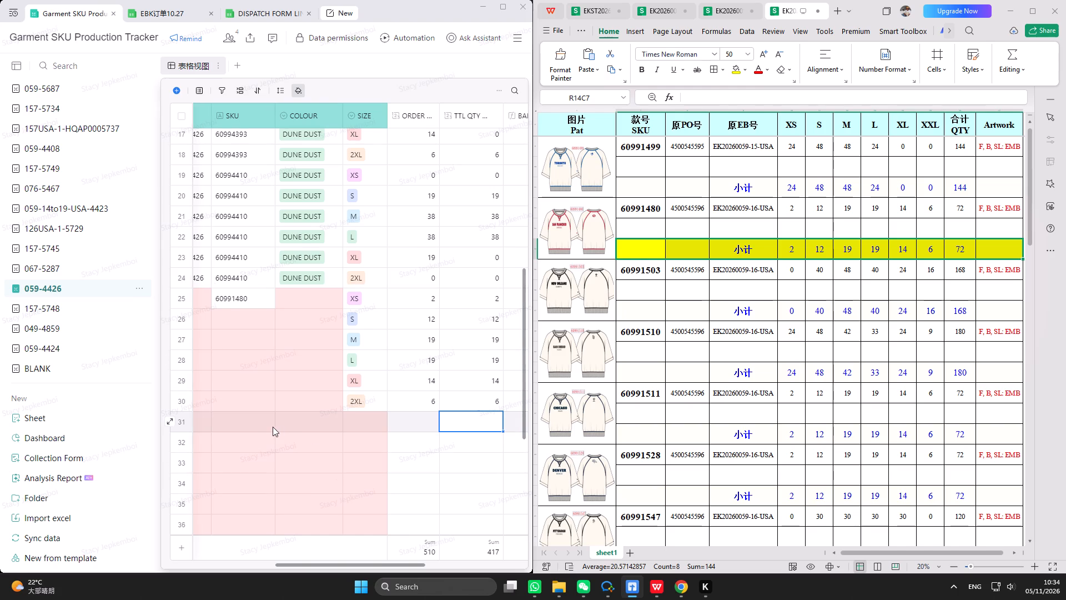
Copy SKU 60991528 from the order sheet into the SKU cell of row 31 in the tracker's 059-4426 table.
click(255, 423)
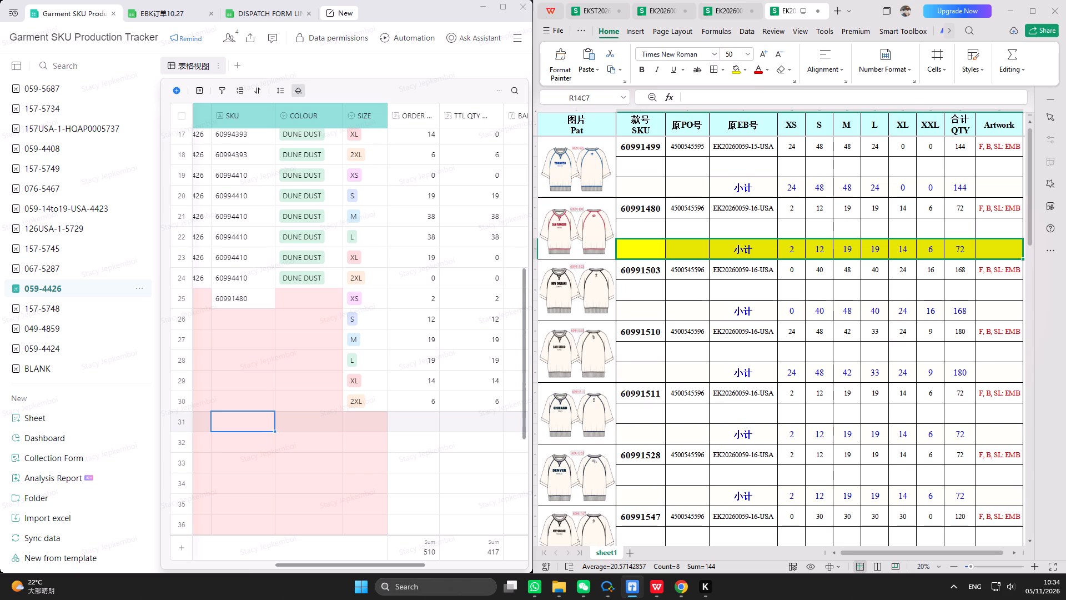
click(651, 456)
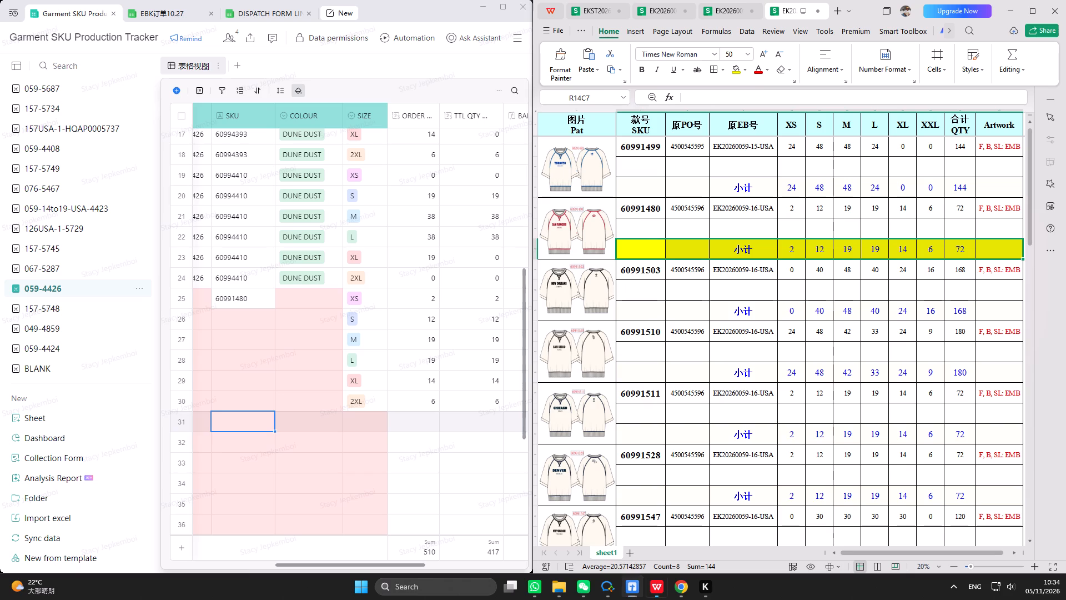
double_click(727, 93)
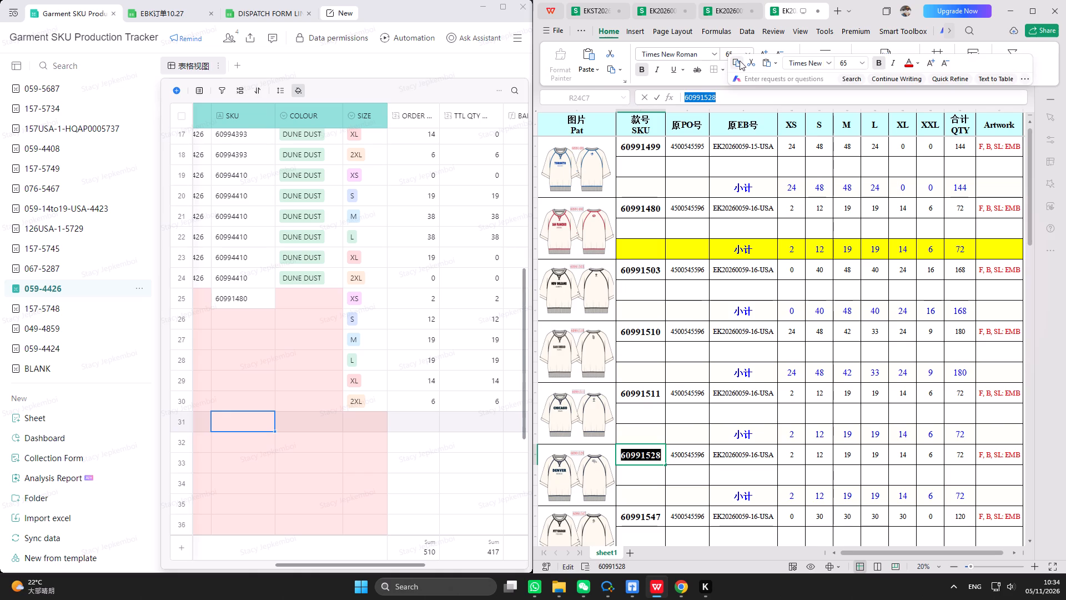
double_click(740, 61)
click(249, 421)
double_click(249, 421)
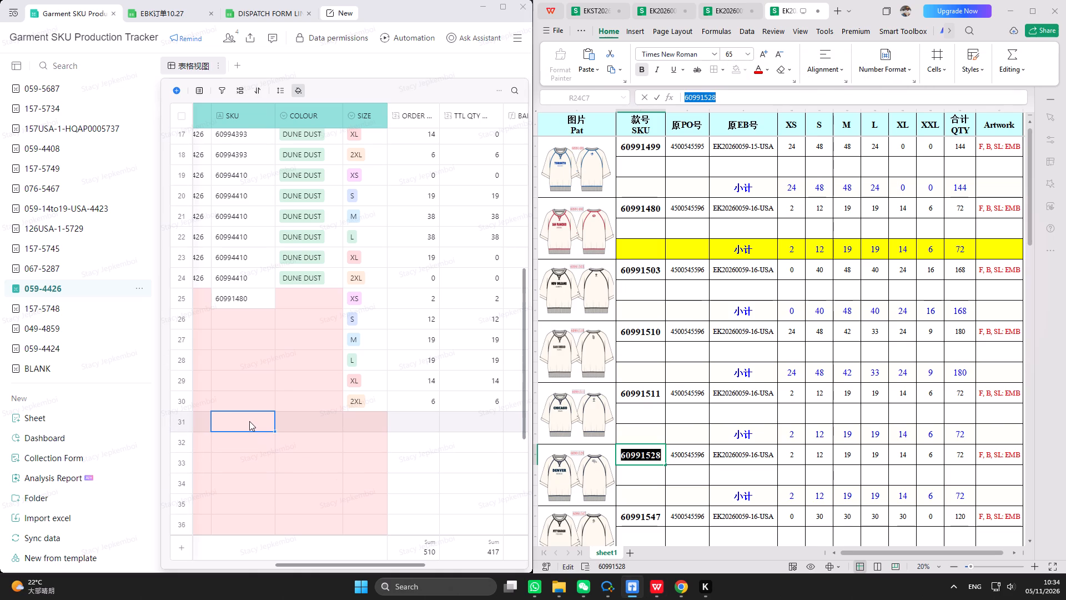
right_click(249, 421)
click(282, 503)
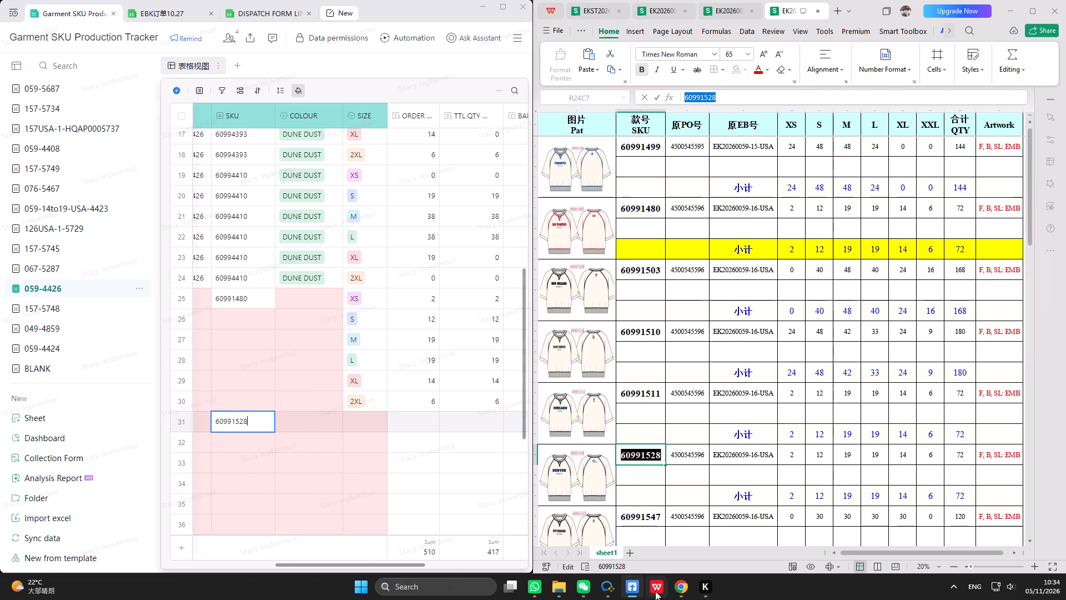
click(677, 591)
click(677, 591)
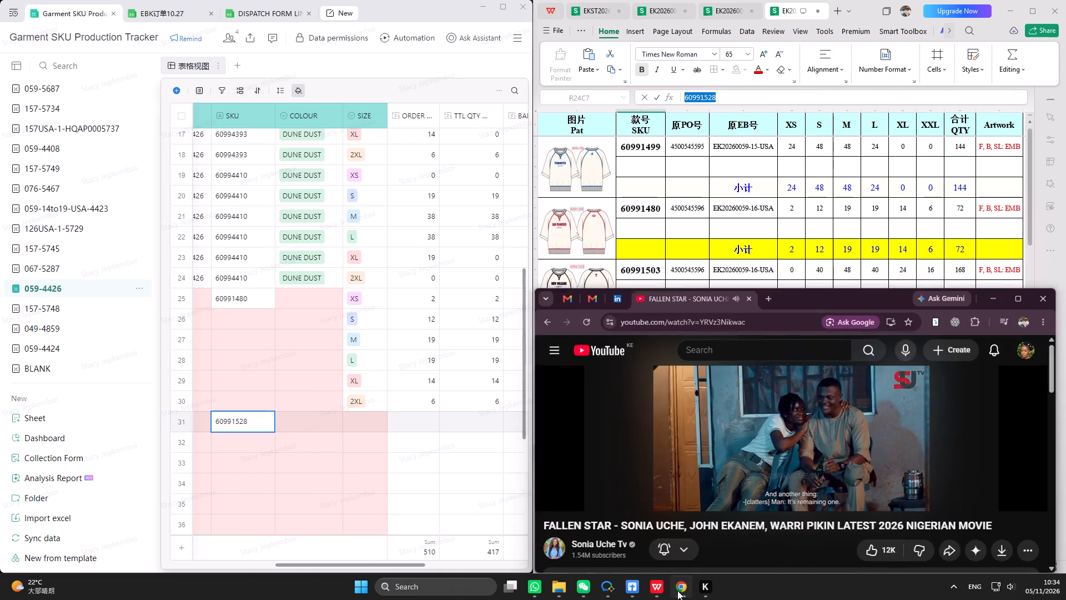
Set the SIZE cells of tracker rows 31 to 36 to XS, S, M, L, XL and 2XL for SKU 60991528.
double_click(365, 422)
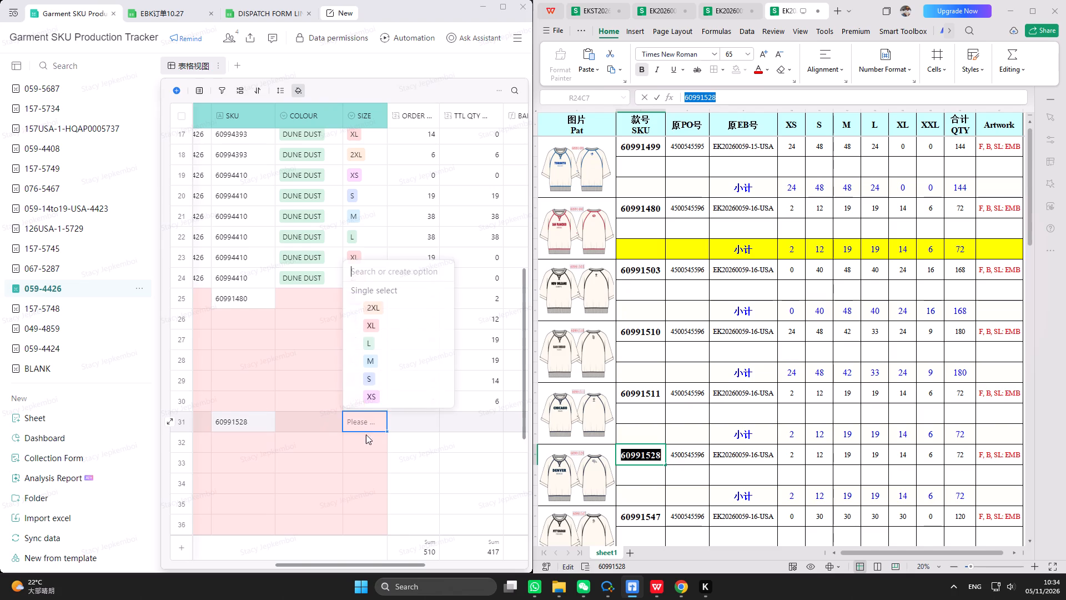
click(378, 390)
double_click(362, 451)
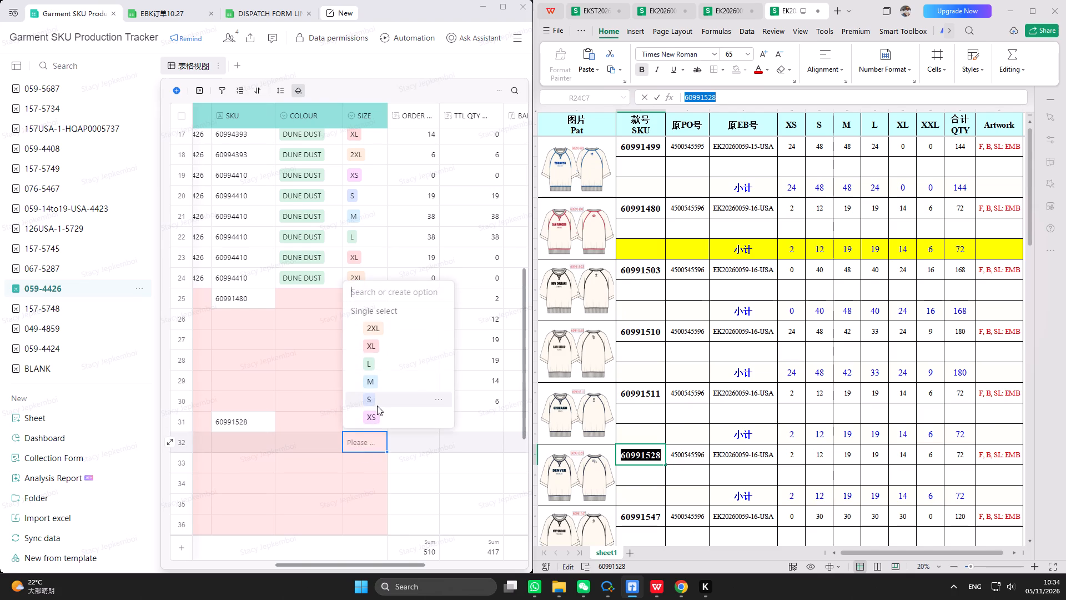
click(377, 406)
double_click(374, 468)
click(398, 401)
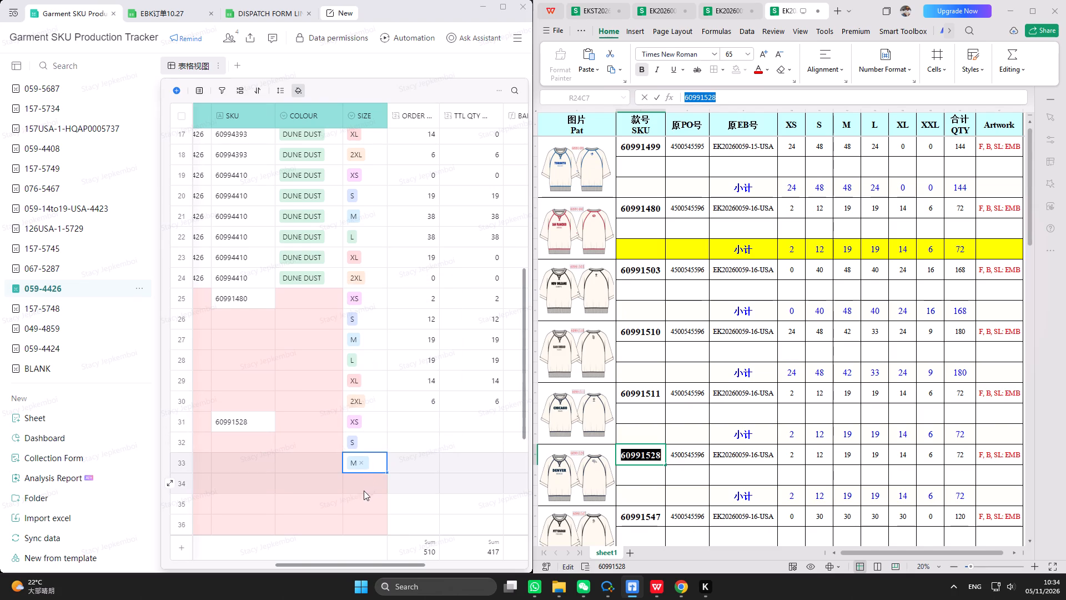
double_click(363, 484)
click(378, 403)
double_click(366, 499)
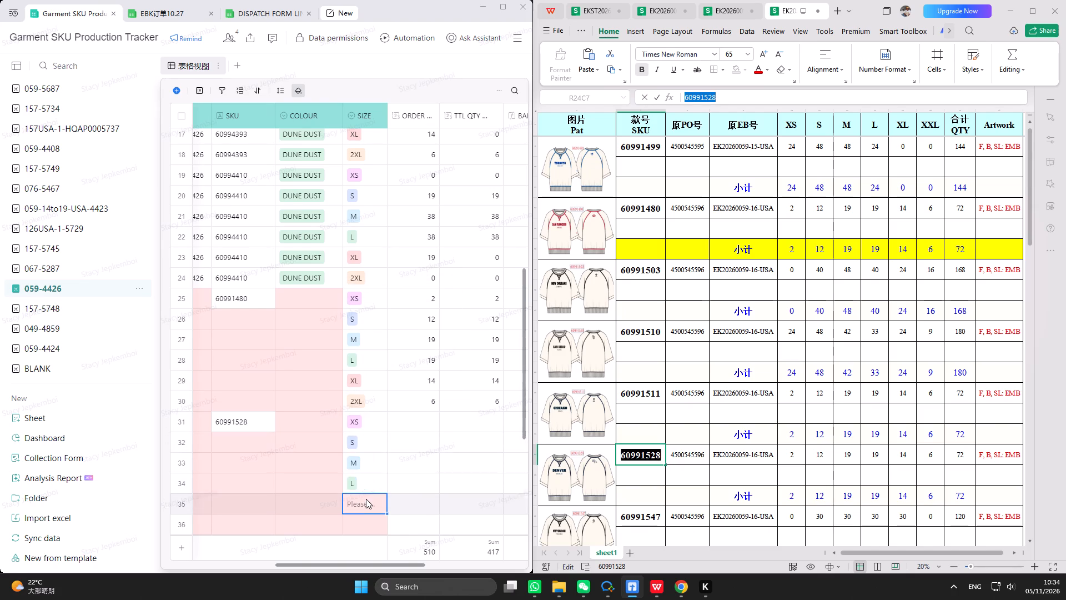
click(380, 412)
double_click(358, 522)
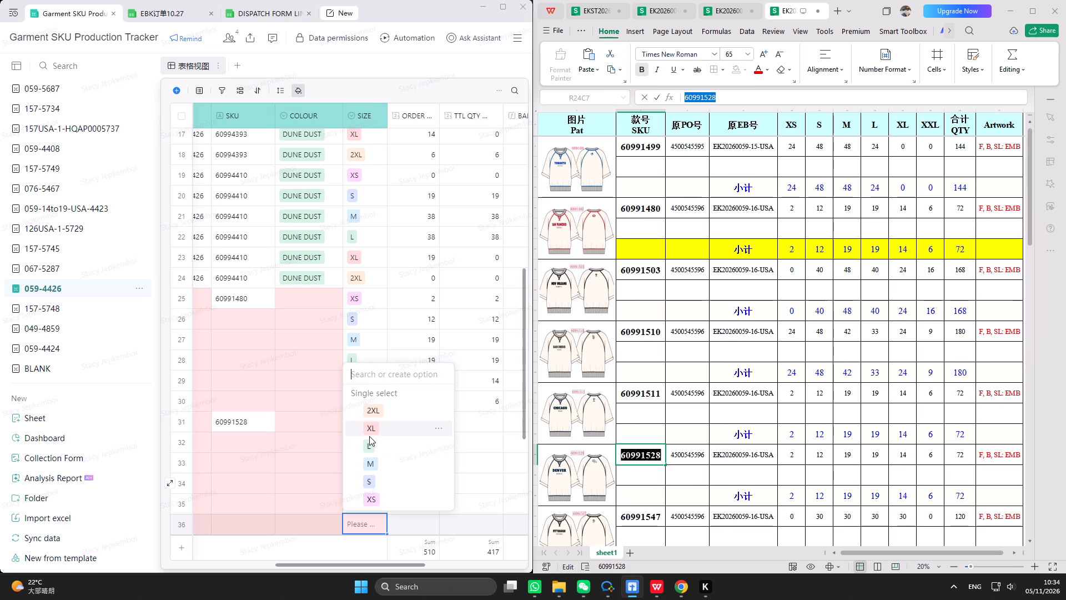
click(385, 411)
click(407, 414)
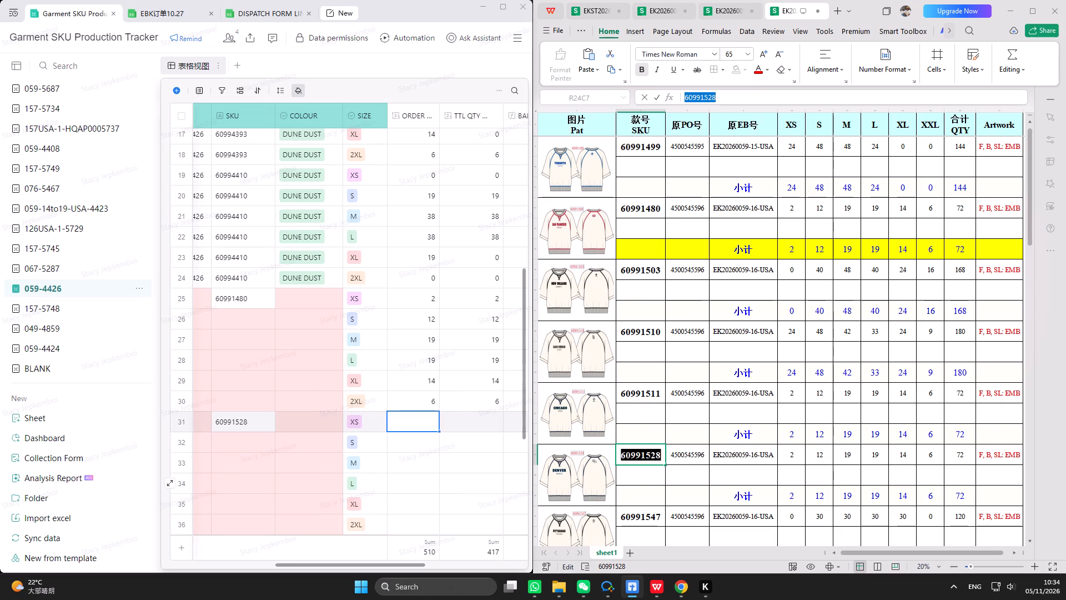
Highlight the 小计 subtotal row of SKU 60991528 in yellow on the order sheet.
drag(643, 497, 992, 488)
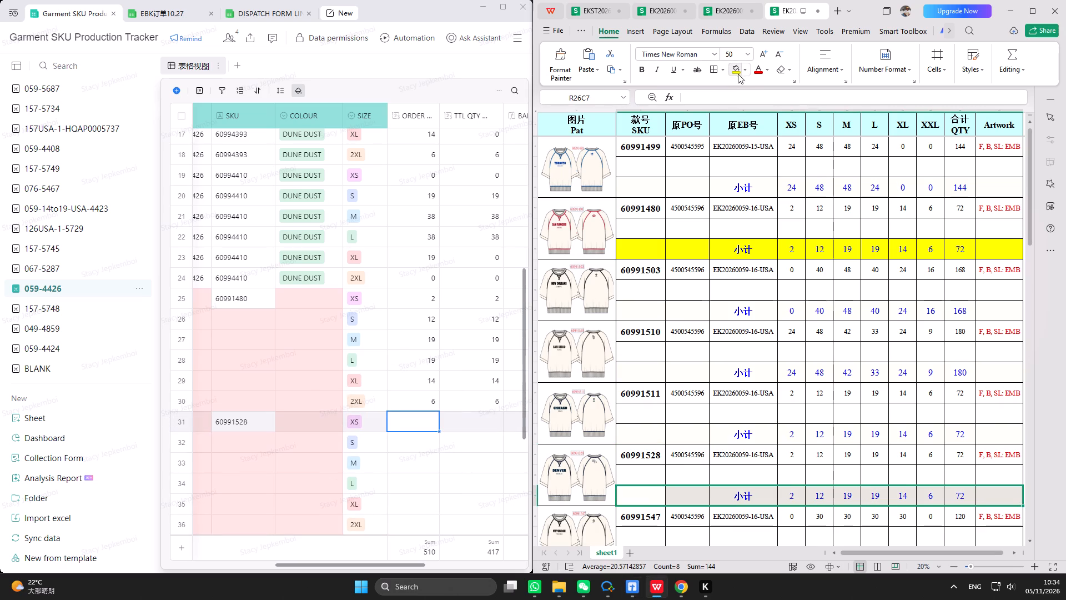
click(738, 73)
Enter the ORDER quantities 2, 12, 19, 19, 14 and 6 in tracker rows 31 to 36, XS through 2XL.
click(412, 438)
click(409, 420)
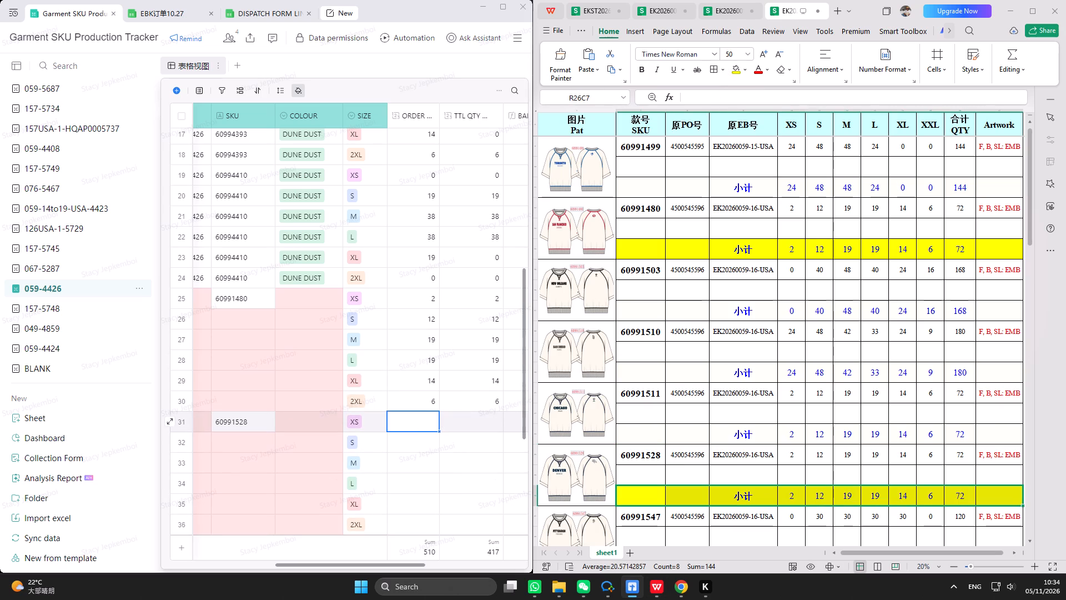
key(2)
key(Return)
text(12)
key(Return)
text(19)
key(Return)
text(19)
key(Return)
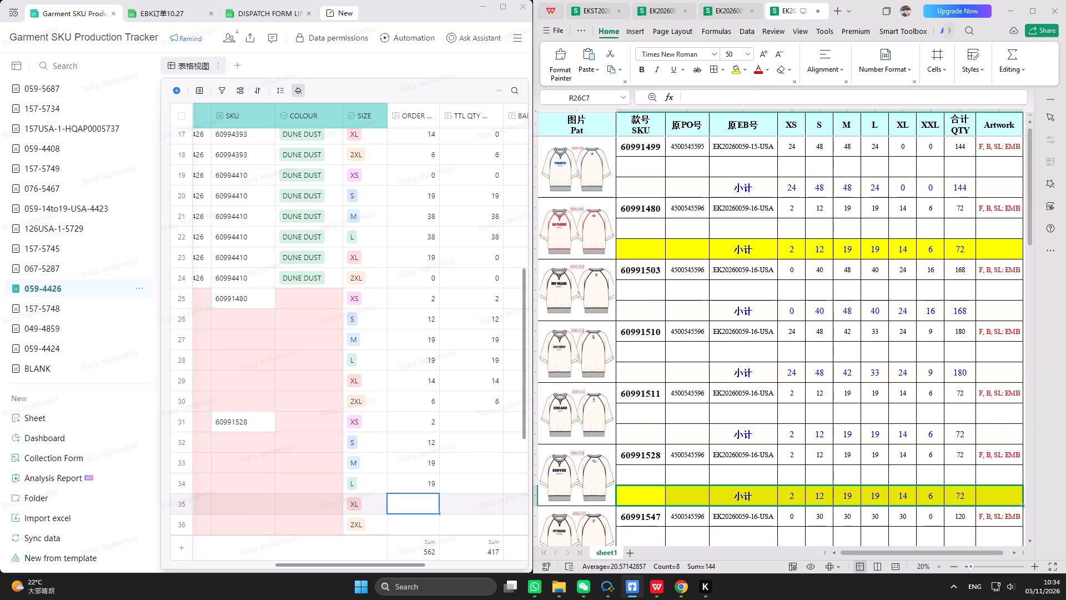
text(14)
key(Return)
key(6)
key(Return)
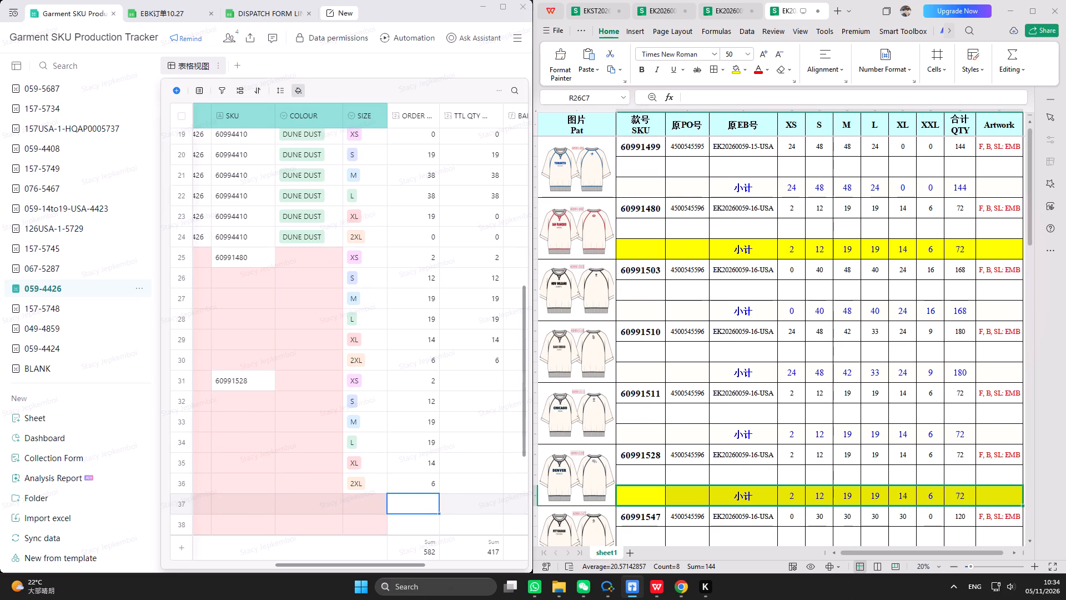
Enter the TTL QTY values 2, 12, 19, 19, 14 and 6 in rows 31 to 36, XS through 2XL.
click(487, 383)
key(2)
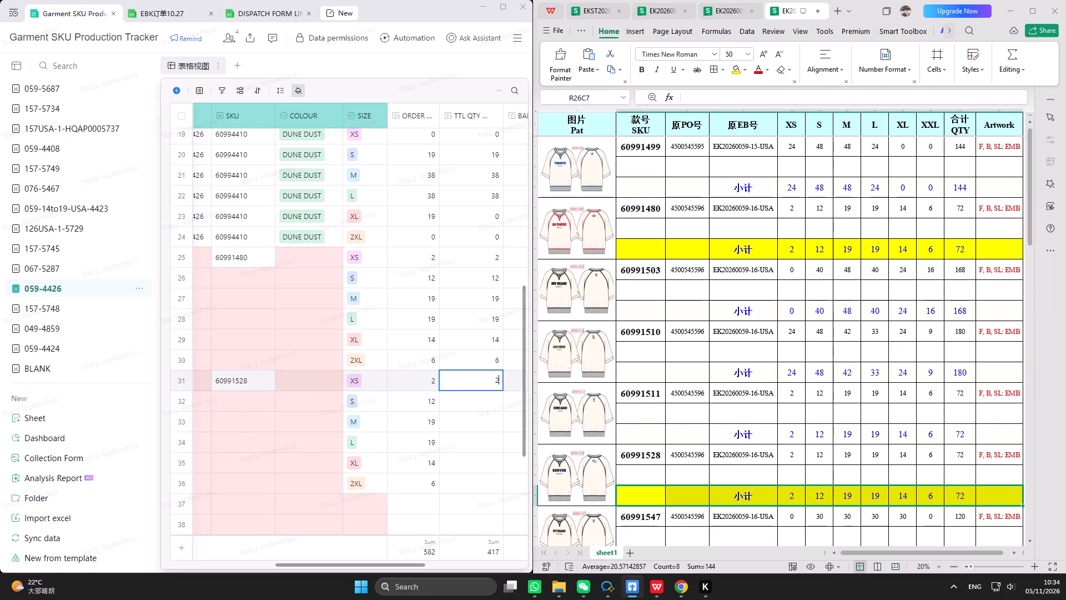
key(Return)
key(1)
key(2)
key(Return)
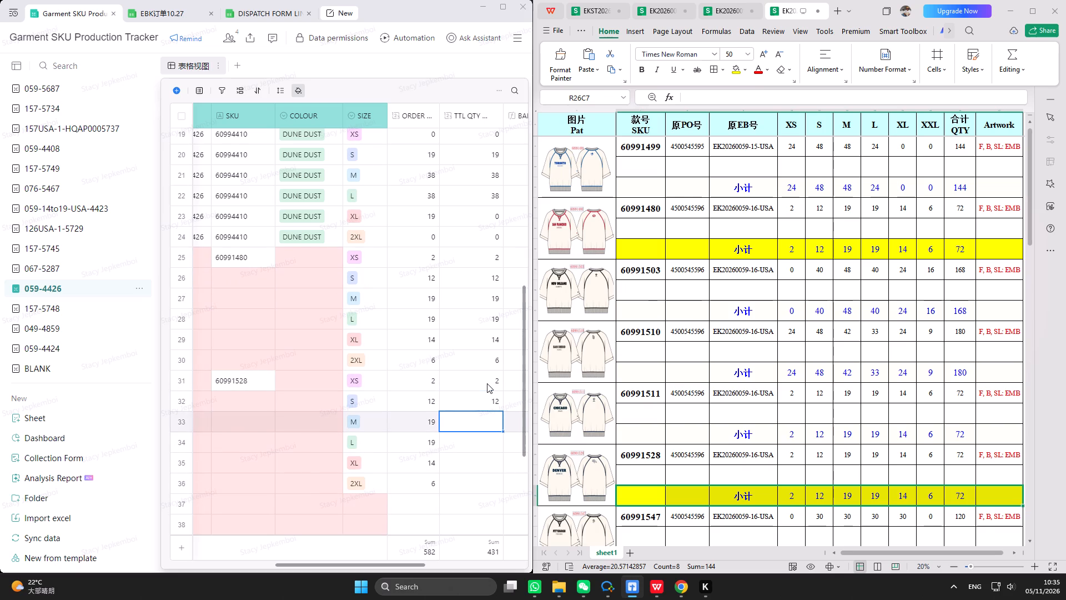
text(19)
key(Return)
text(19)
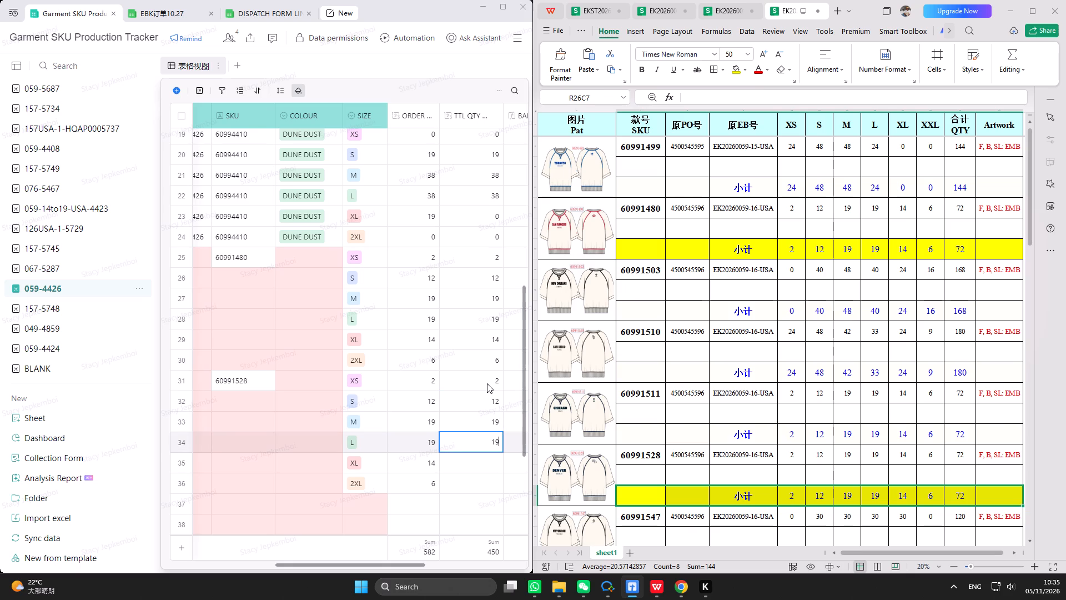
key(Return)
text(14)
key(Return)
key(6)
key(Return)
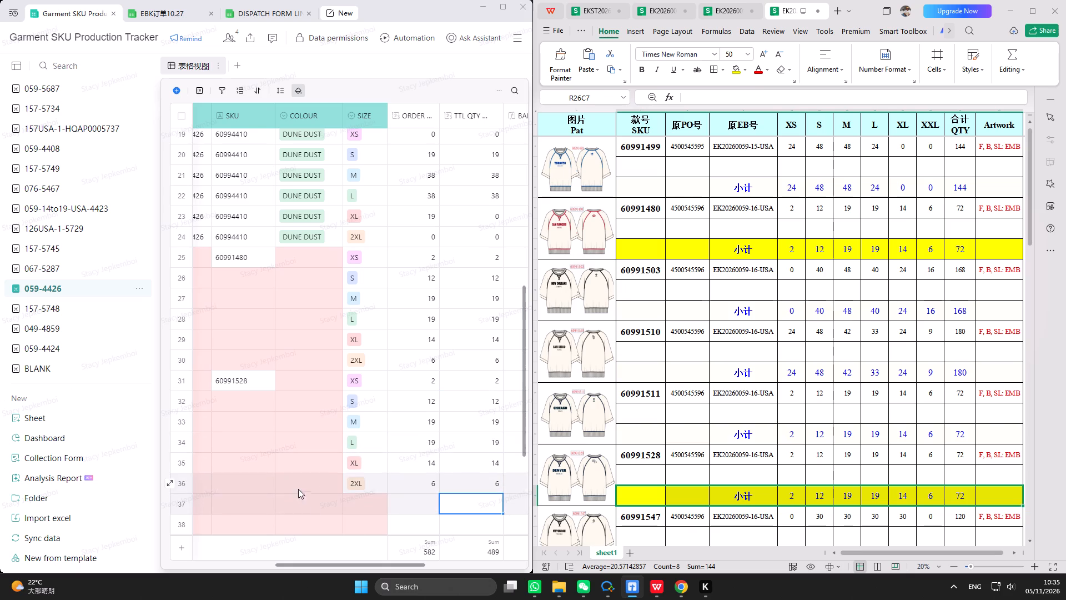
Copy SKU 60991592 from the order sheet into the SKU cell of tracker row 37.
click(257, 508)
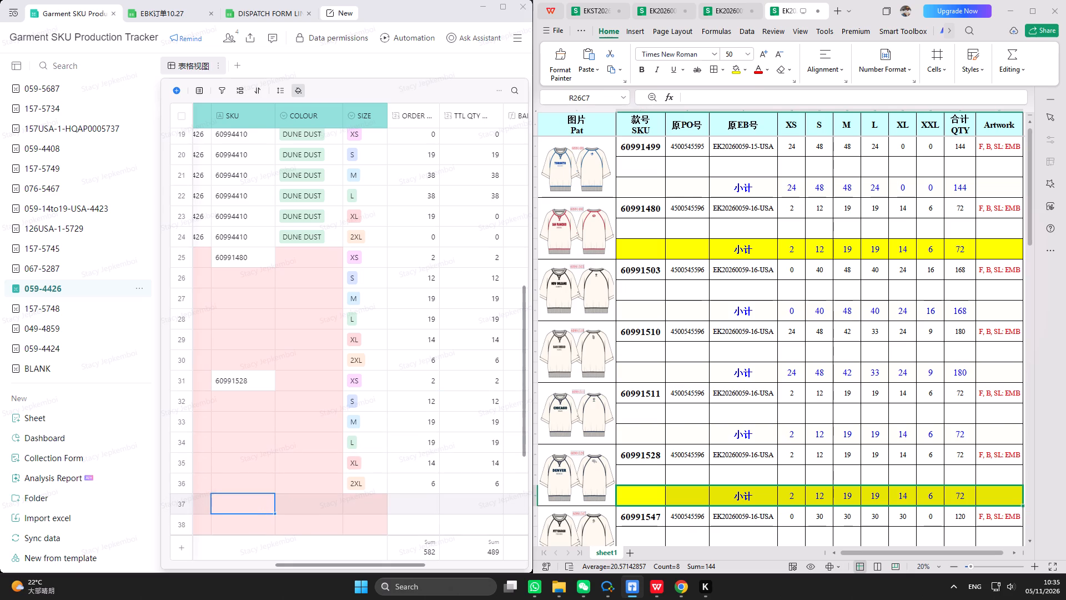
scroll(711, 422, up, 6)
scroll(711, 422, down, 6)
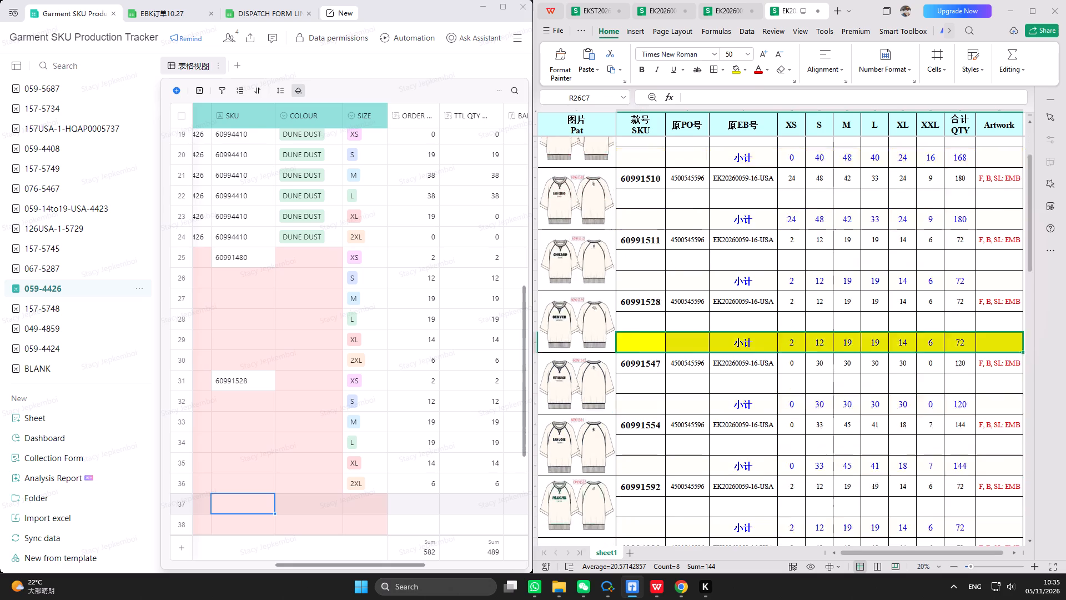
scroll(711, 422, down, 2)
click(647, 395)
double_click(718, 96)
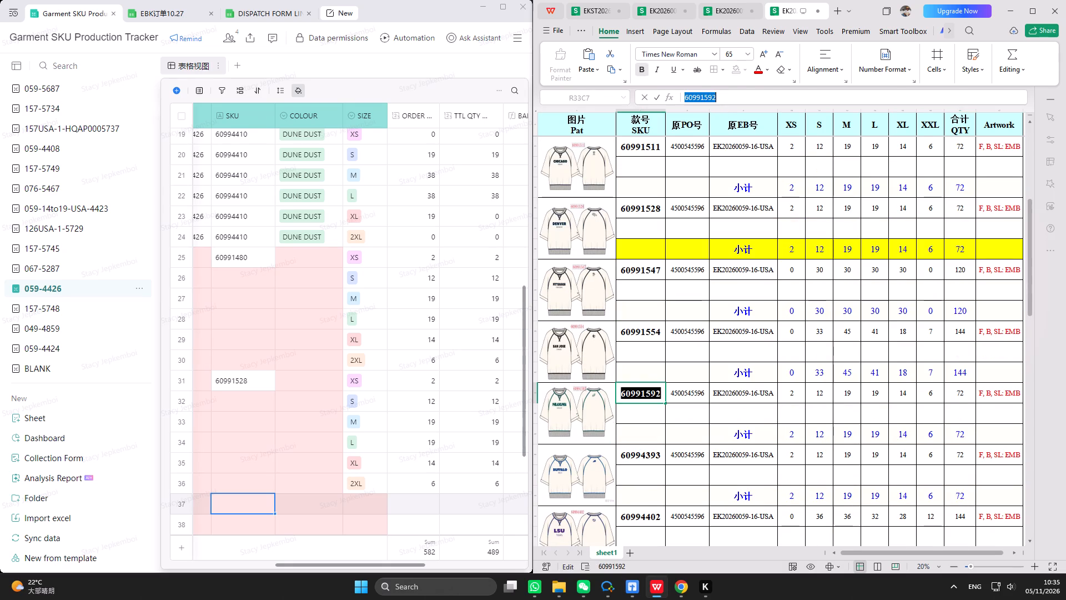
triple_click(723, 64)
triple_click(248, 501)
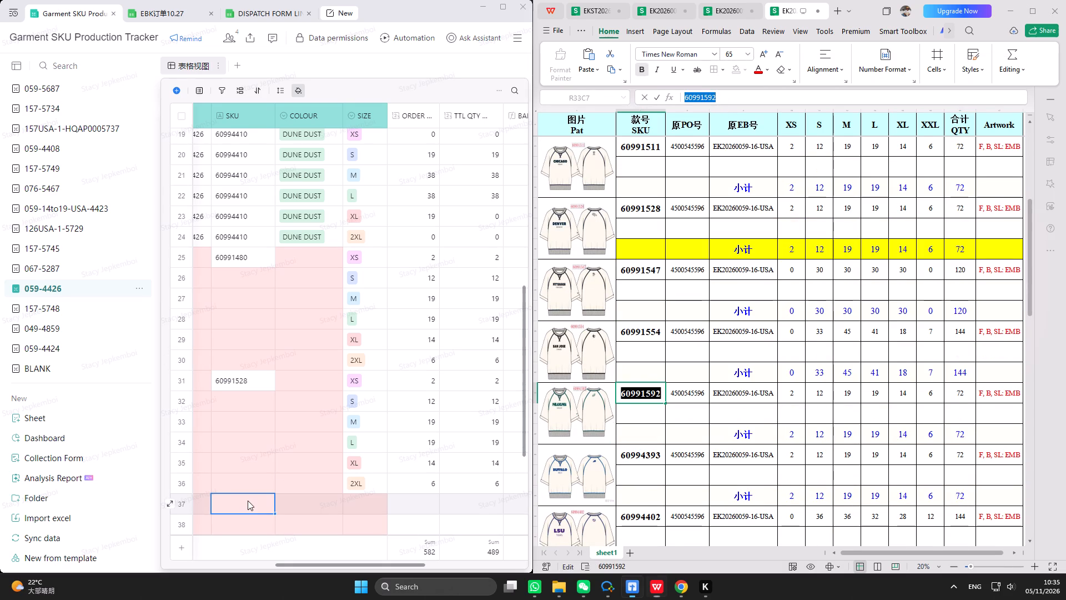
right_click(248, 501)
click(274, 461)
Set the SIZE cells of tracker rows 37 to 42 to XS, S, M, L, XL and 2XL for SKU 60991592.
scroll(364, 422, down, 3)
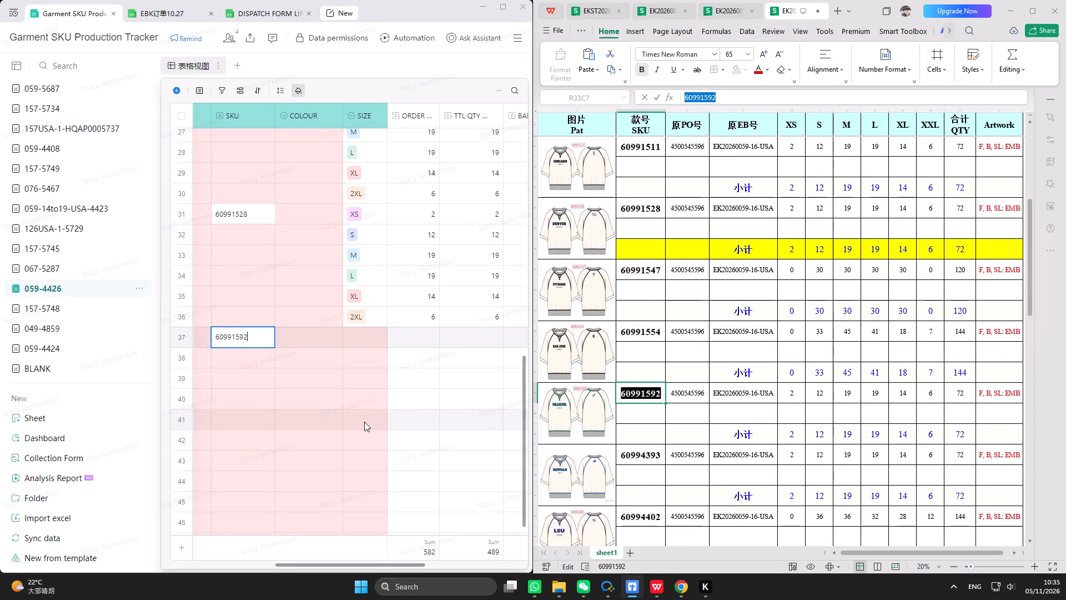
double_click(367, 342)
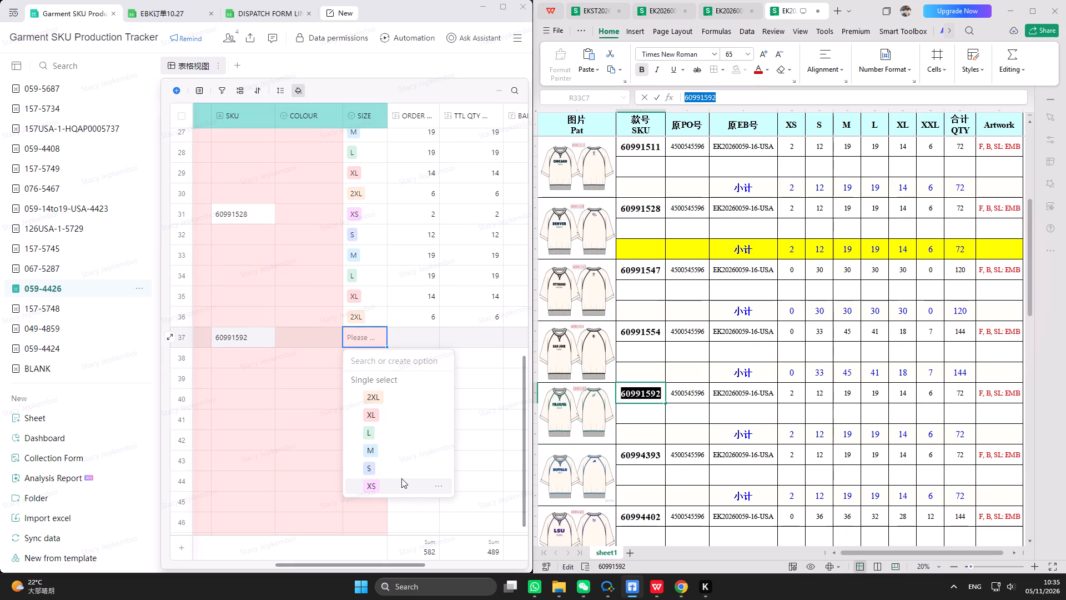
click(400, 479)
double_click(360, 357)
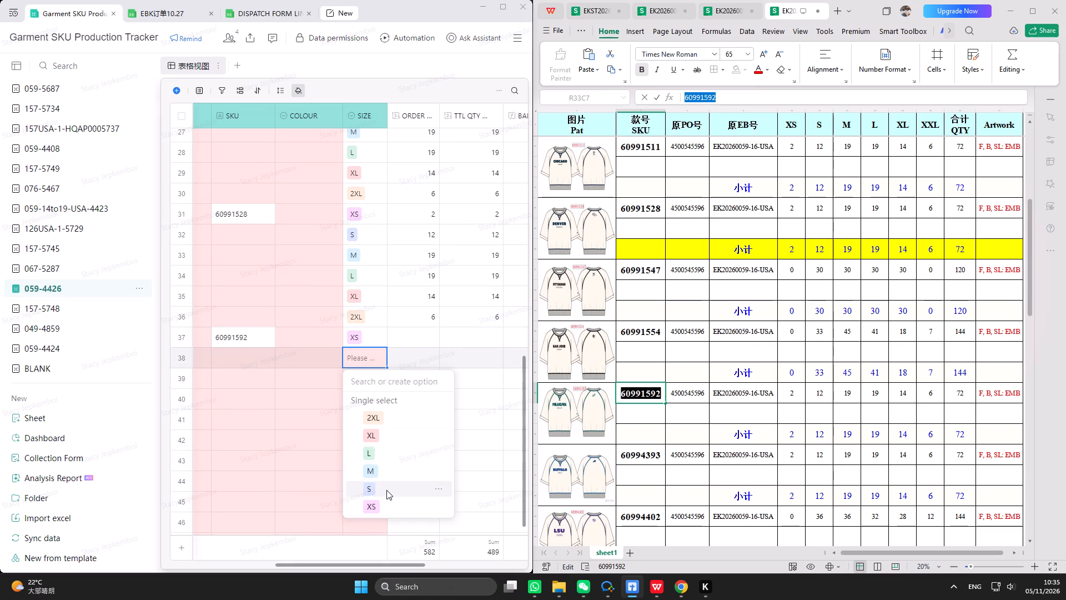
click(386, 491)
double_click(362, 383)
click(386, 488)
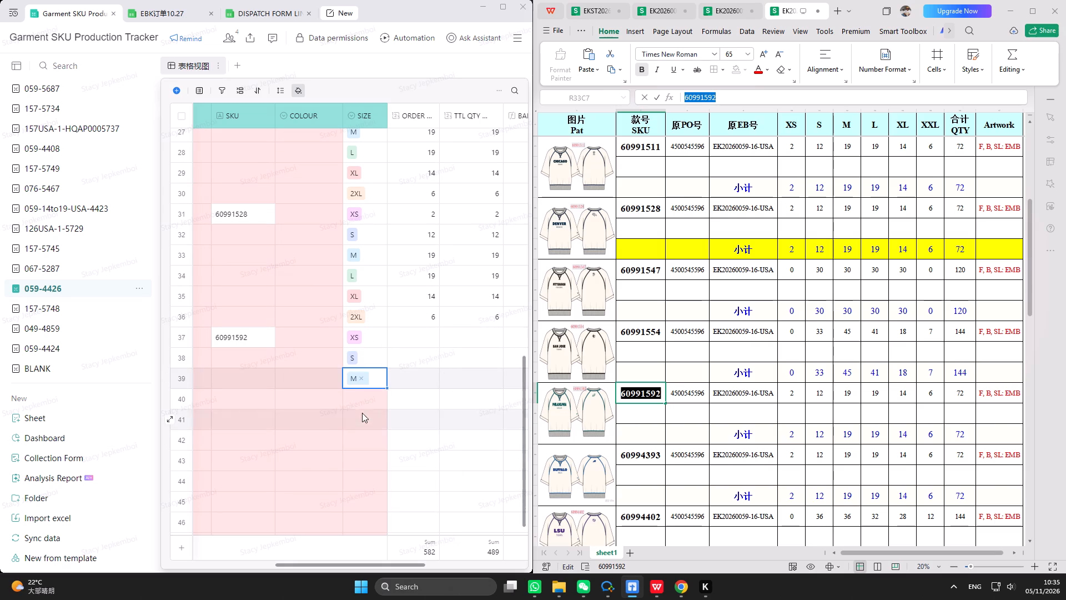
double_click(362, 404)
click(393, 493)
double_click(370, 422)
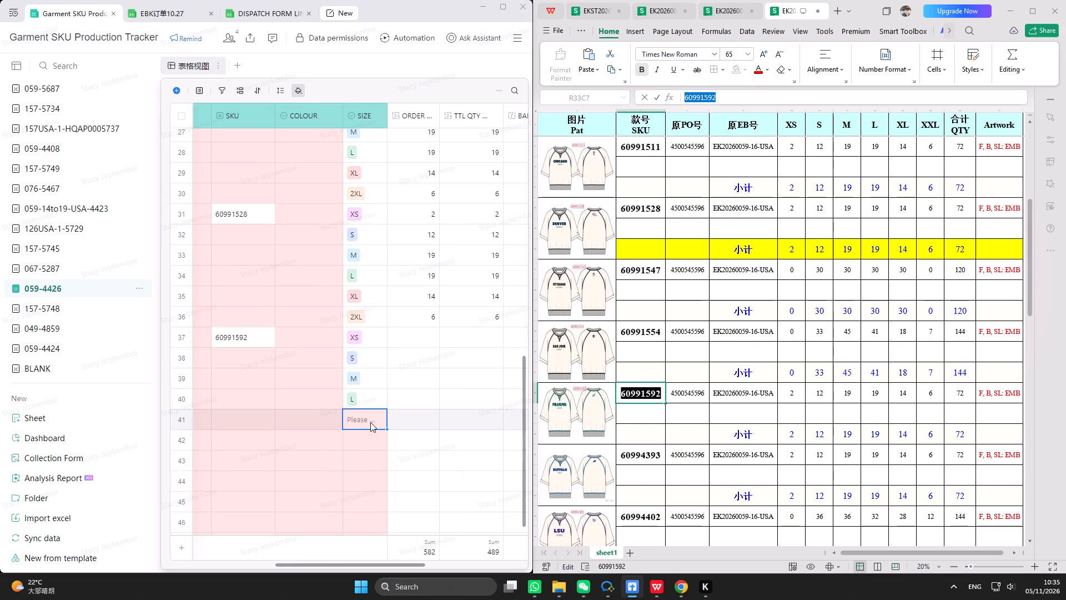
click(387, 329)
double_click(359, 449)
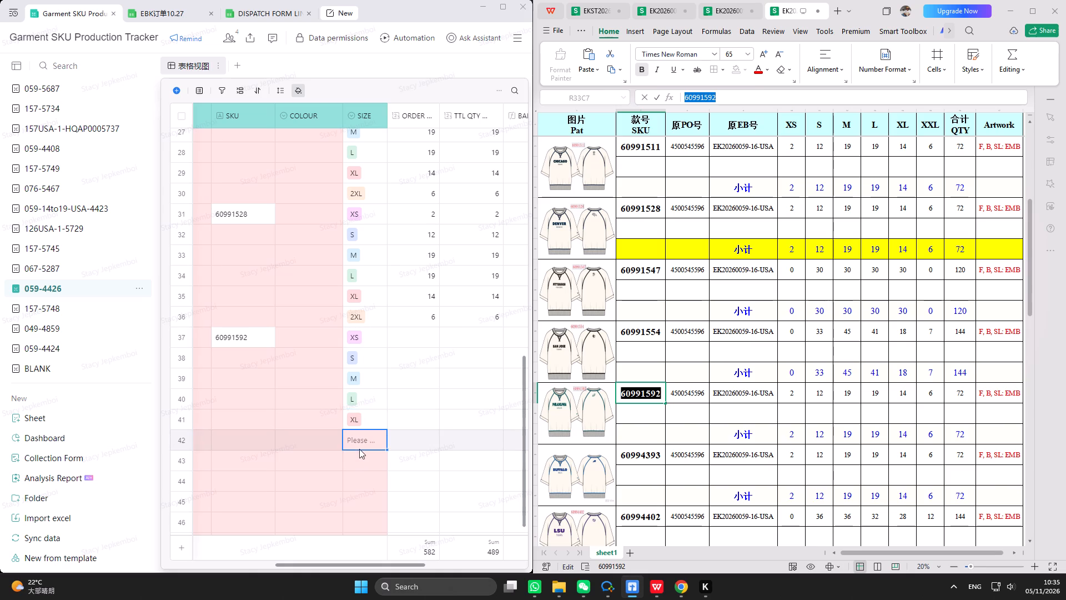
click(388, 327)
click(399, 330)
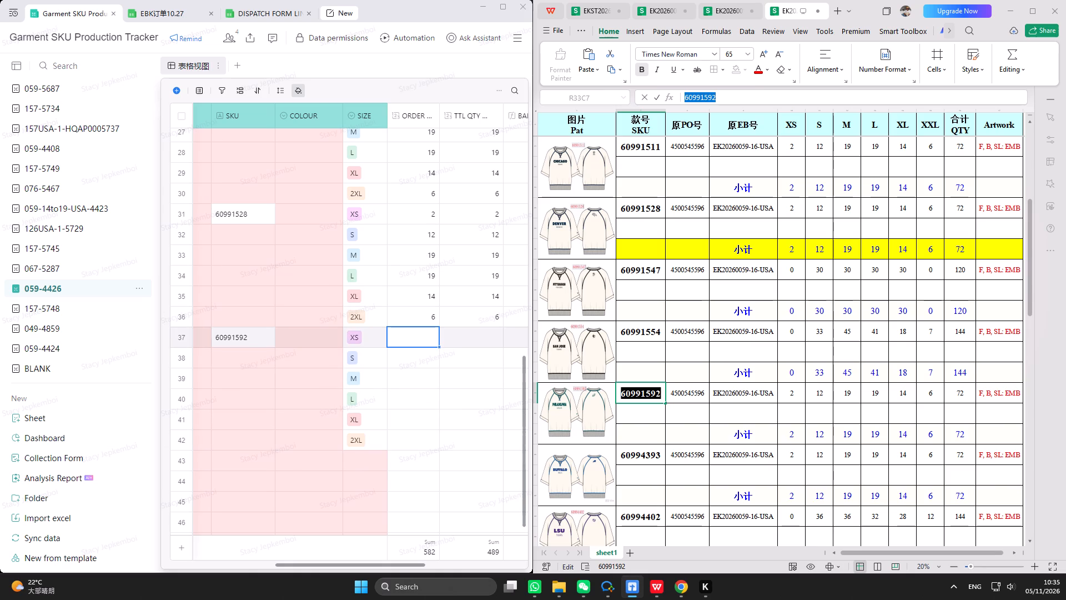
Highlight the 小计 subtotal row of SKU 60991592 in yellow on the order sheet.
drag(648, 439, 984, 436)
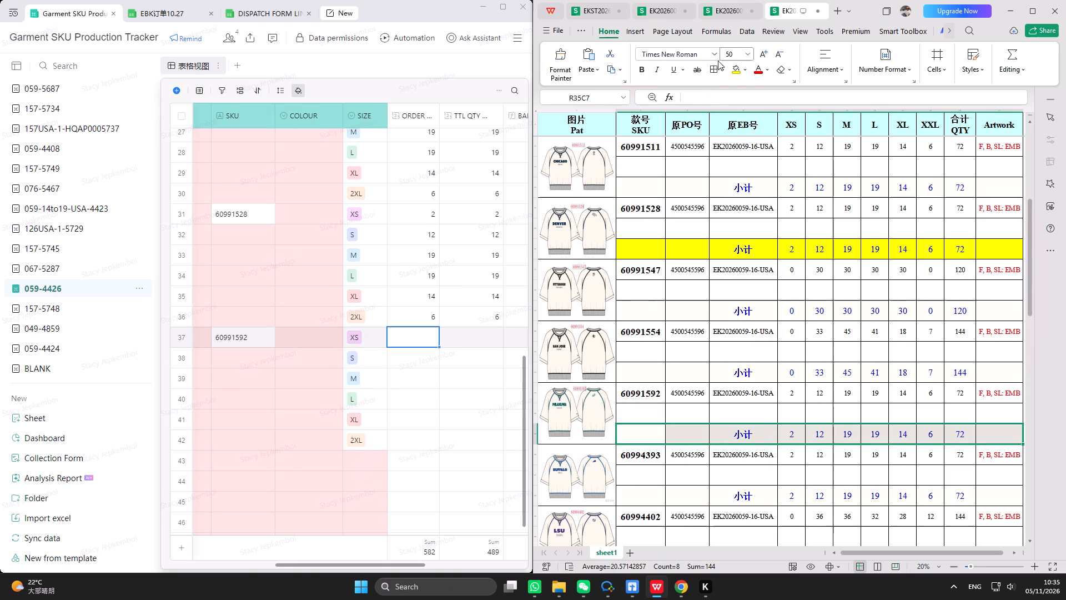
click(737, 70)
Enter the ORDER quantities 2, 12, 19, 19, 14 and 6 in tracker rows 37 to 42, XS through 2XL.
click(392, 355)
click(409, 337)
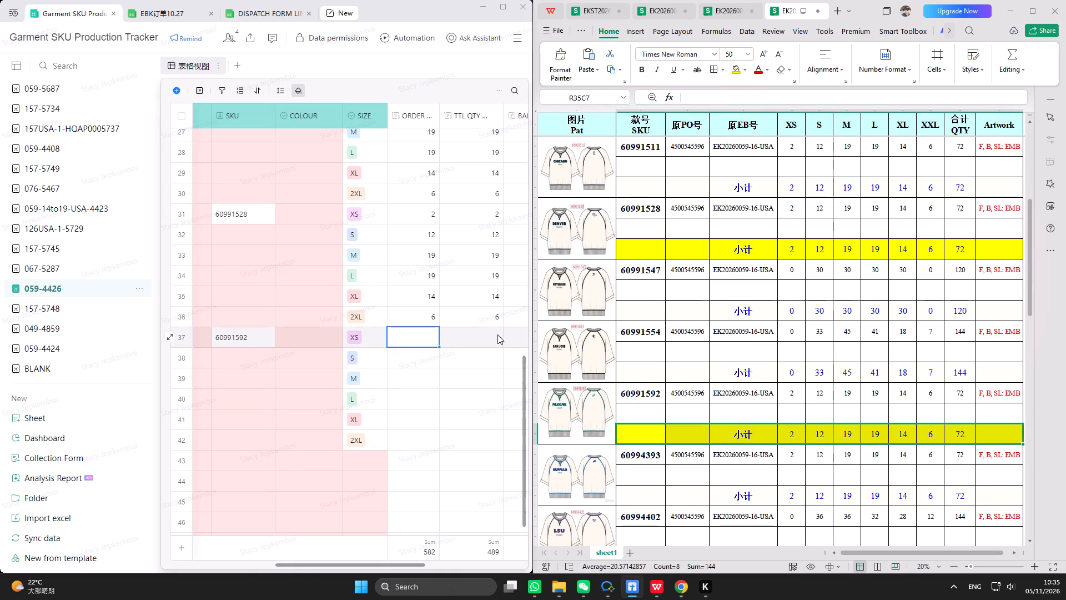
key(2)
key(Return)
text(12)
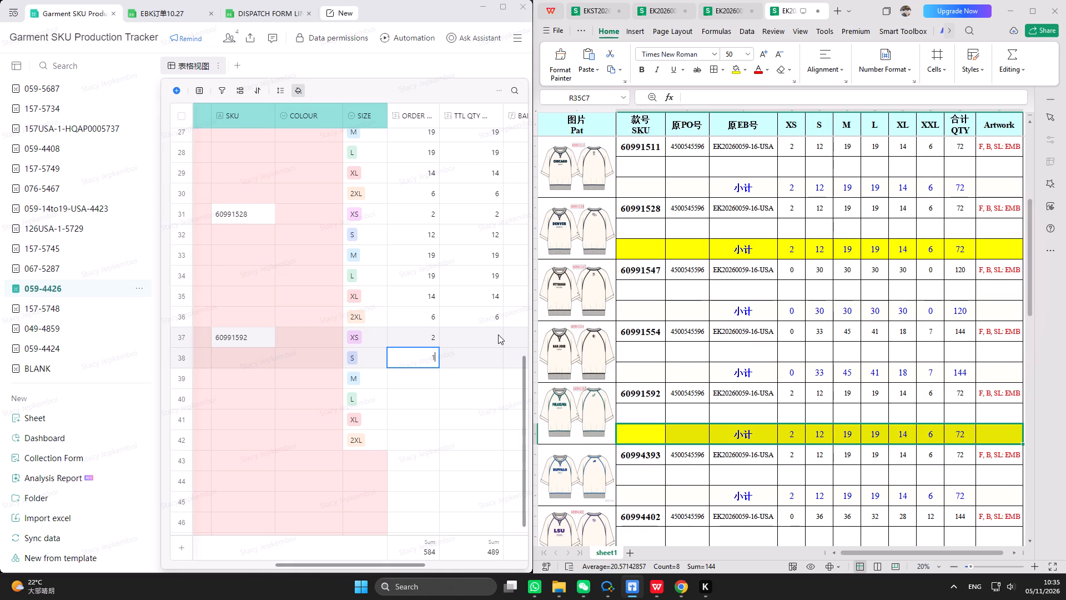
key(Return)
text(19)
key(Return)
text(19)
key(Return)
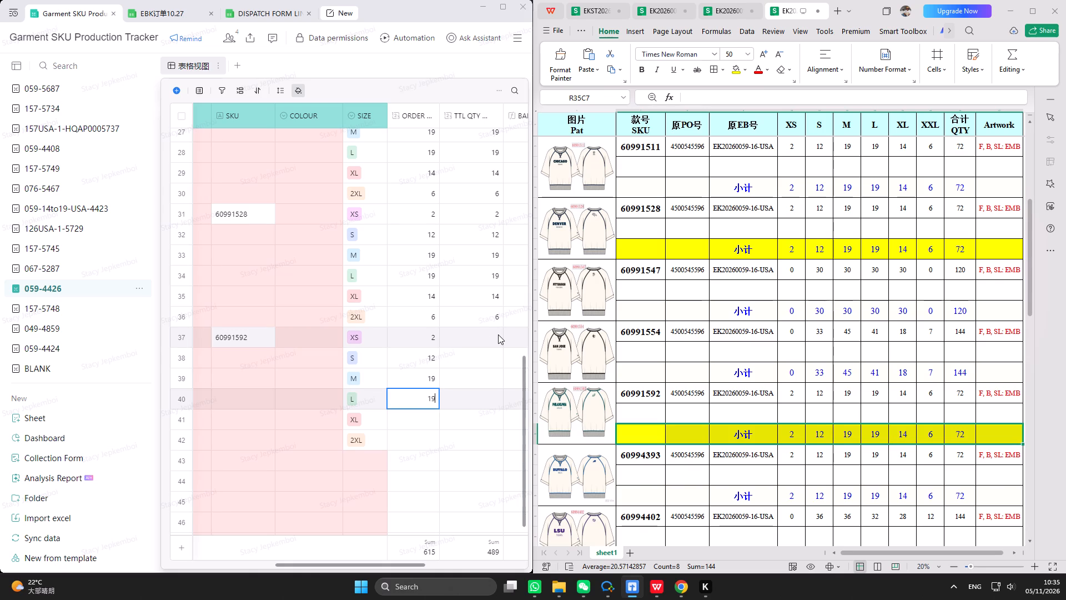
text(14)
key(Return)
key(6)
key(Return)
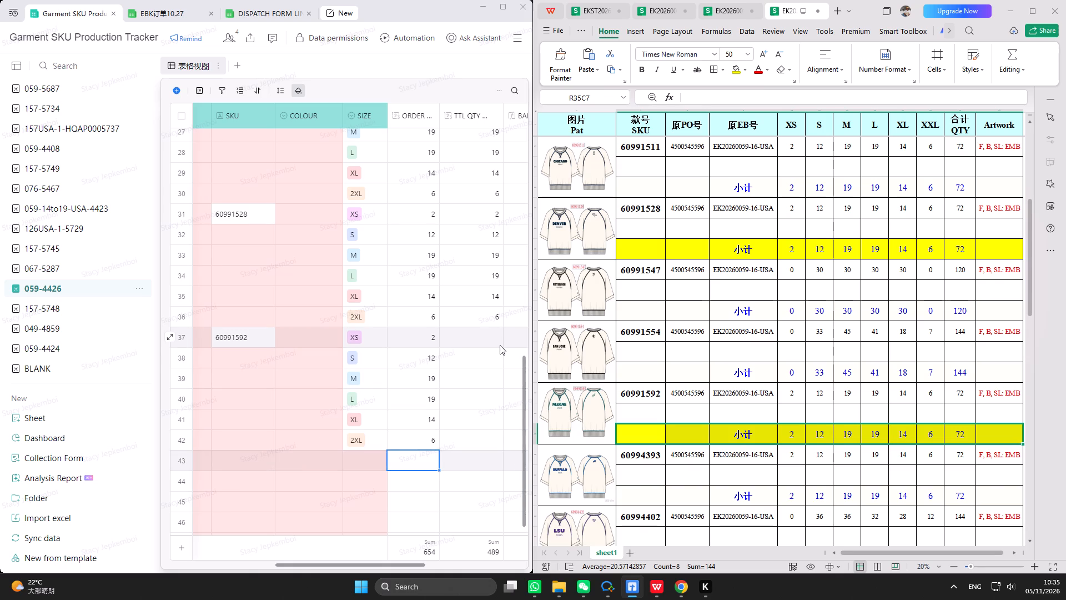
Enter the TTL QTY values 2, 12, 19, 19, 14 and 6 in rows 37 to 42, XS through 2XL.
click(487, 327)
key(2)
key(Return)
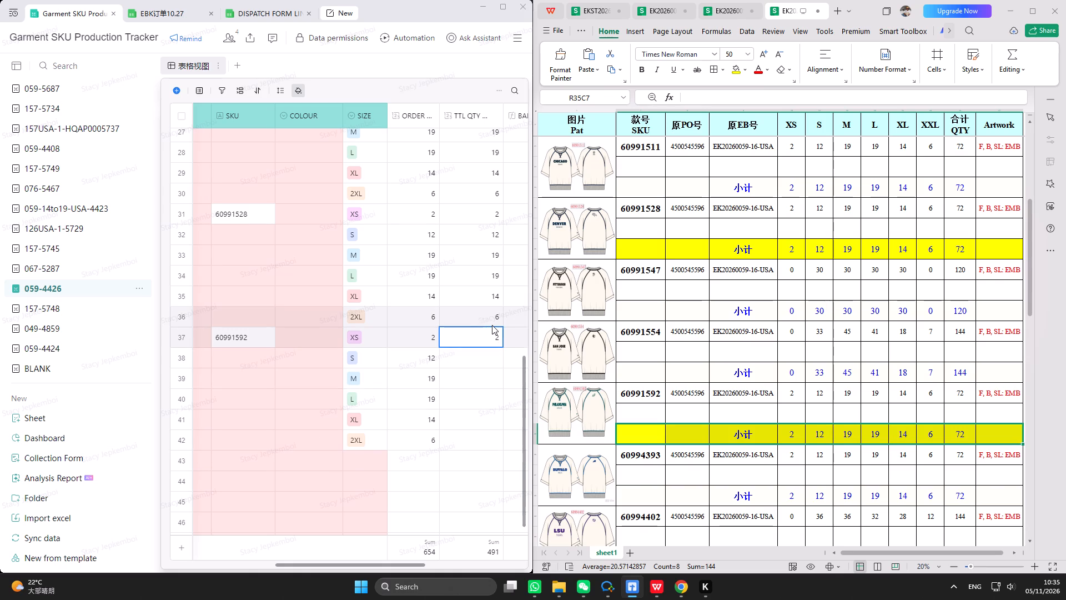
text(12)
key(Return)
text(19)
key(Return)
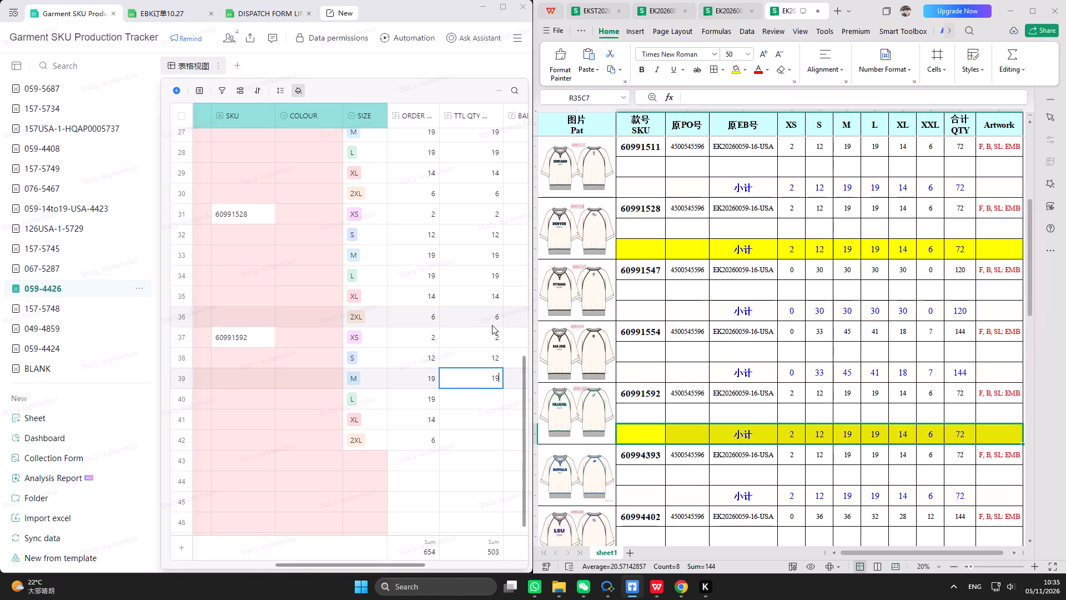
text(19)
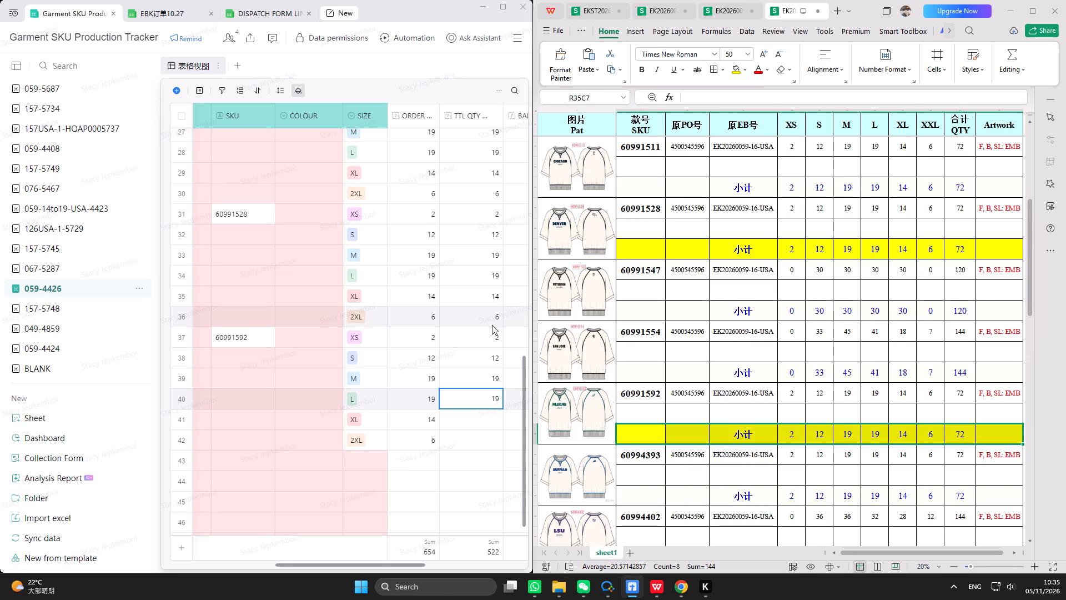
key(Return)
text(14)
key(Return)
key(6)
key(Return)
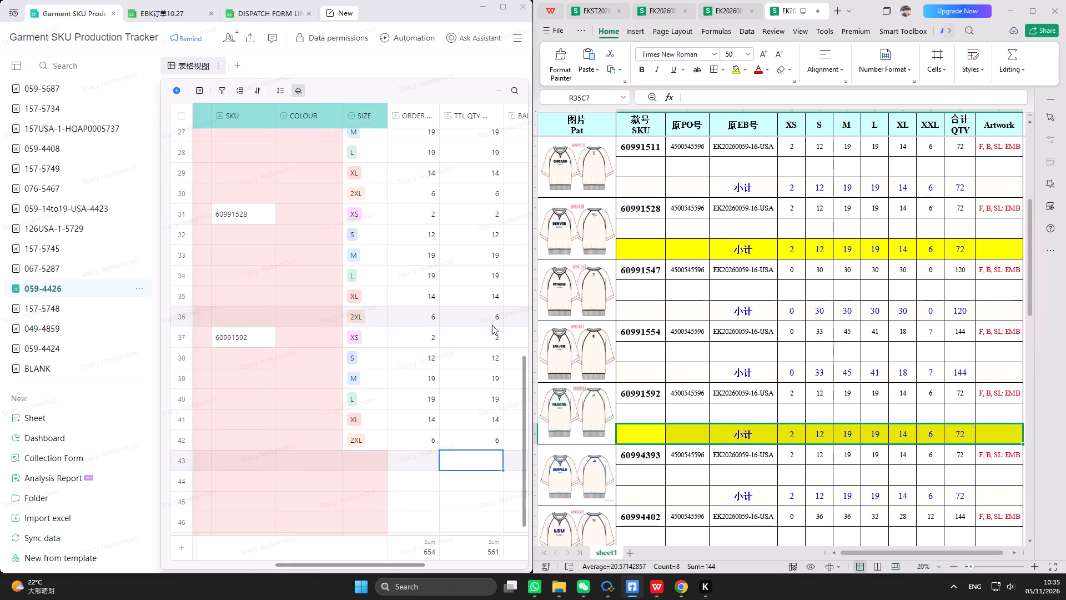
Change the TTL QTY of row 40, size L of SKU 60991592, to 0.
click(486, 396)
key(0)
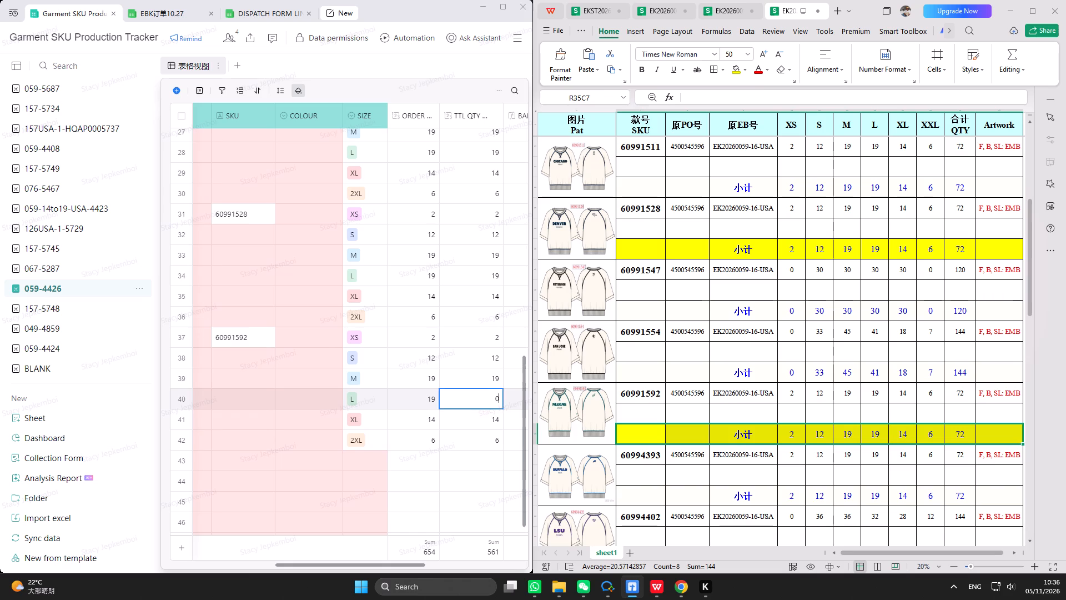
key(Return)
Copy SKU 61046856 from the order sheet into the SKU cell of tracker row 43.
click(234, 465)
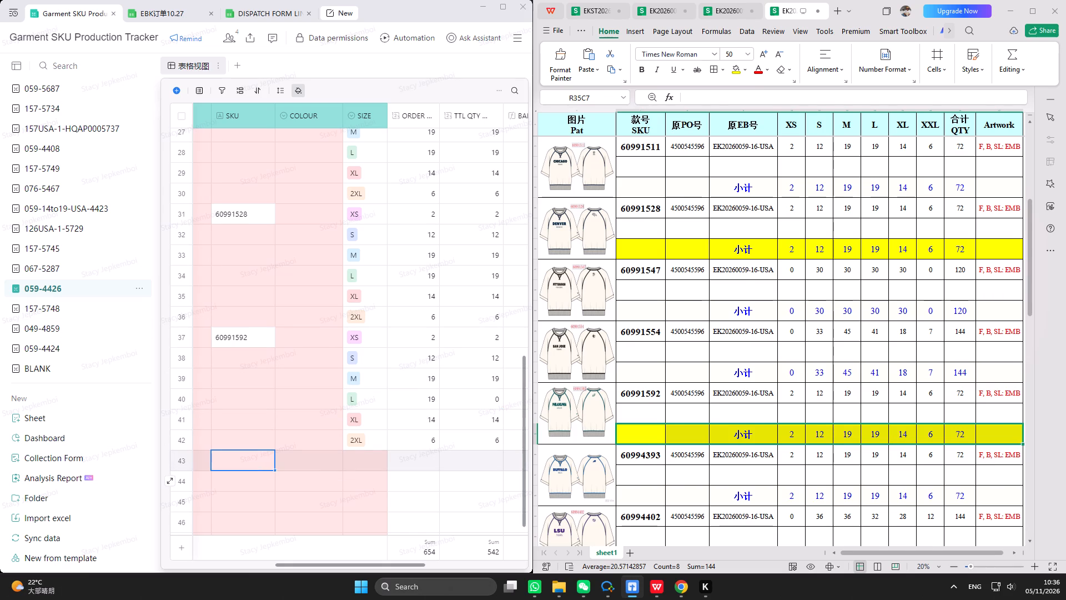
scroll(738, 438, down, 8)
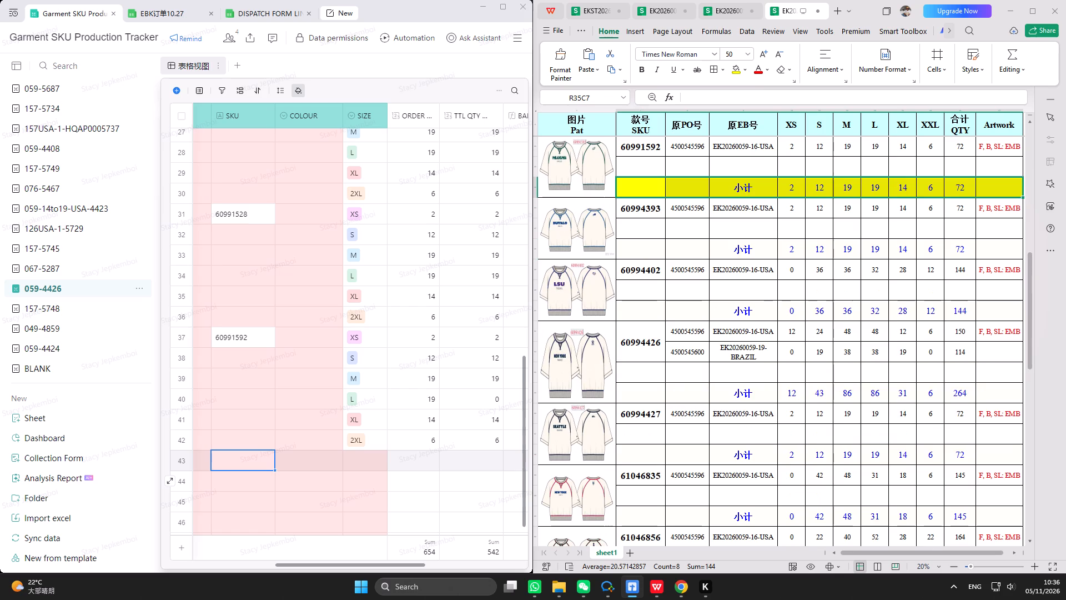
scroll(736, 431, down, 2)
click(666, 478)
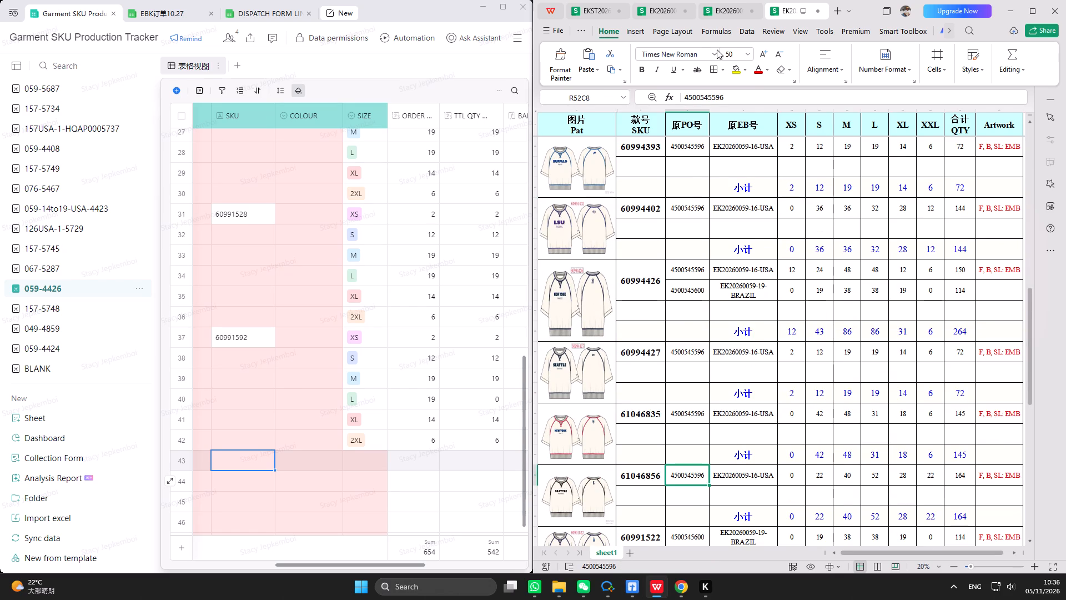
click(643, 476)
double_click(736, 97)
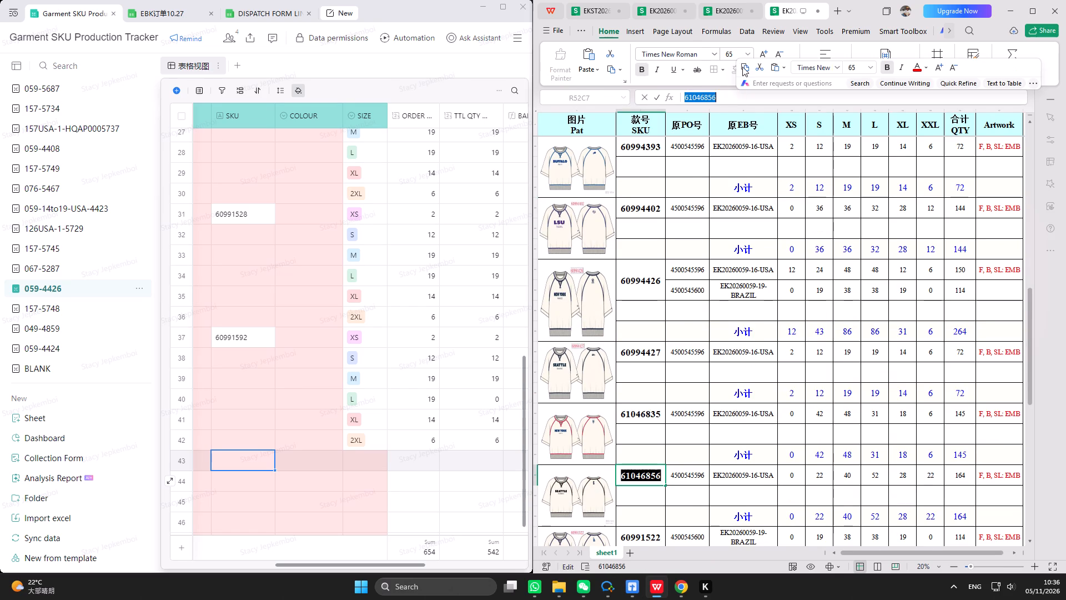
double_click(742, 67)
double_click(242, 465)
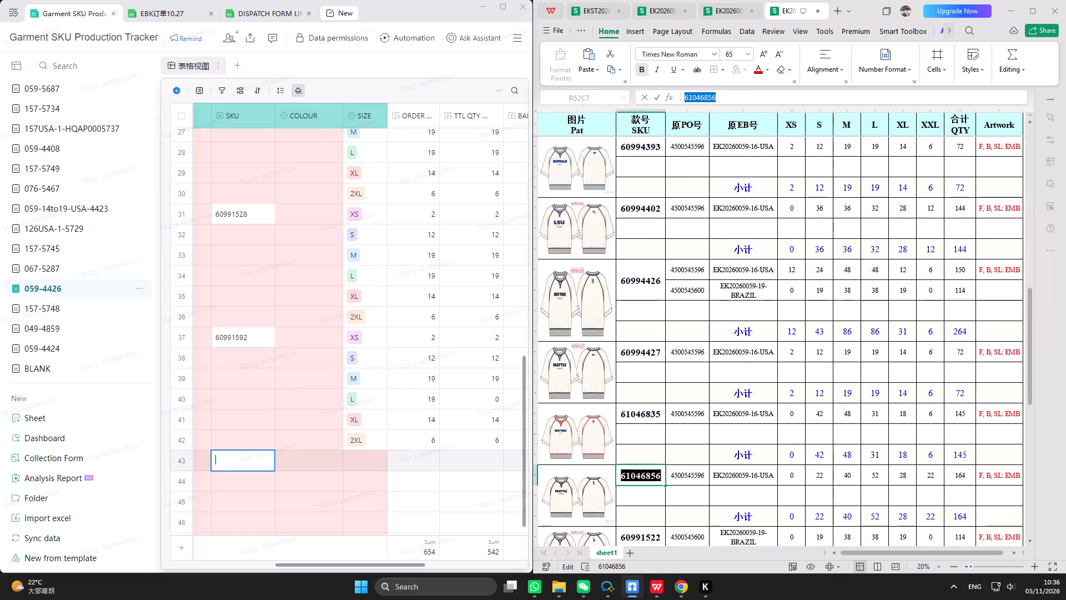
right_click(242, 465)
click(268, 433)
Set the SIZE cells of tracker rows 43 to 47 to XS, S, M, L and XL for SKU 61046856.
scroll(315, 407, down, 2)
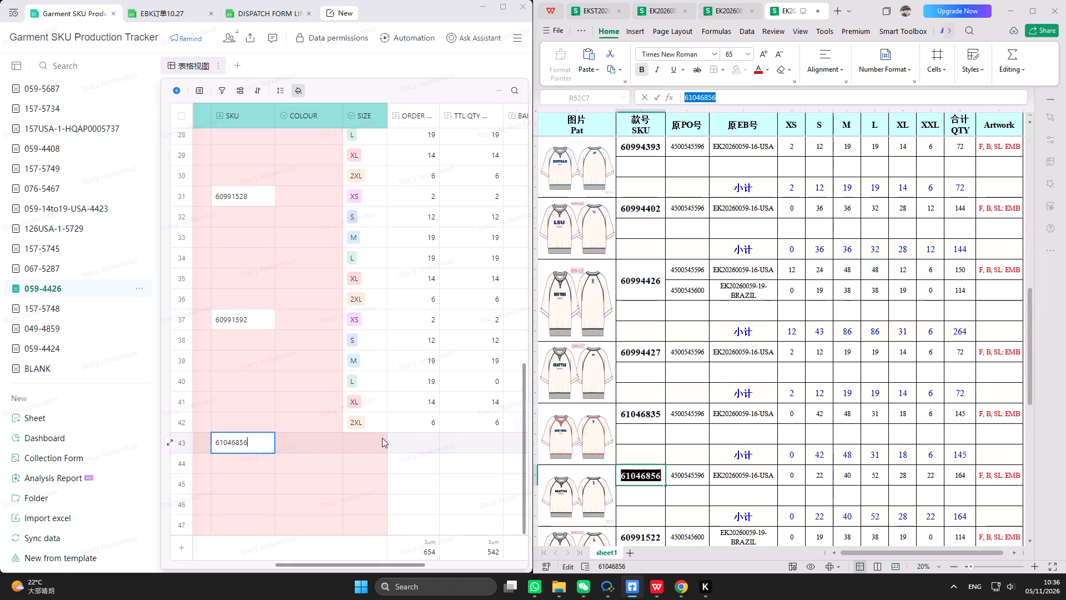
scroll(374, 438, down, 5)
double_click(361, 448)
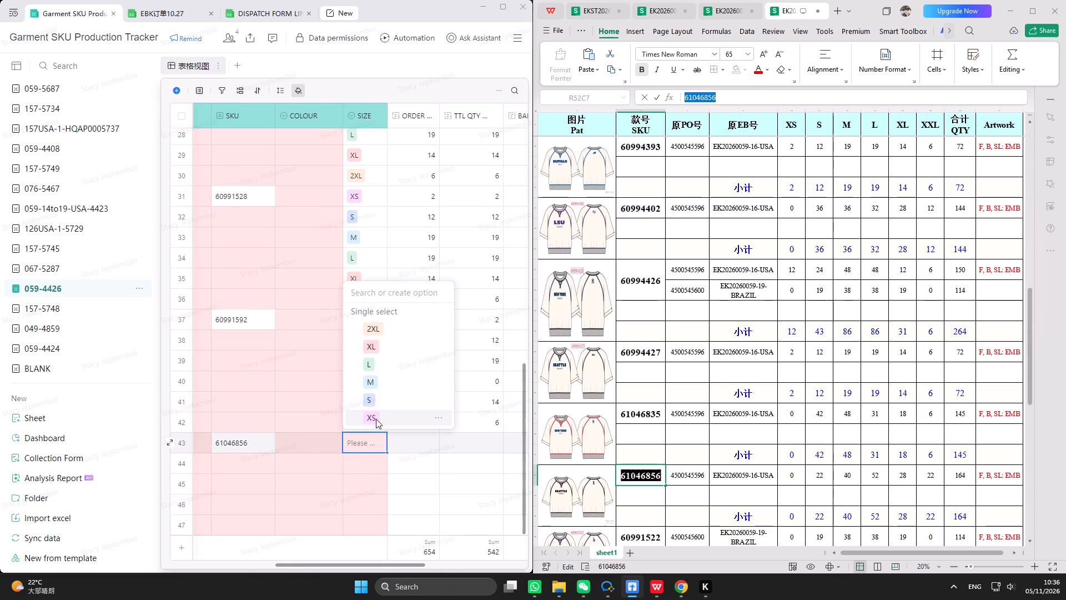
click(376, 419)
double_click(364, 458)
click(397, 411)
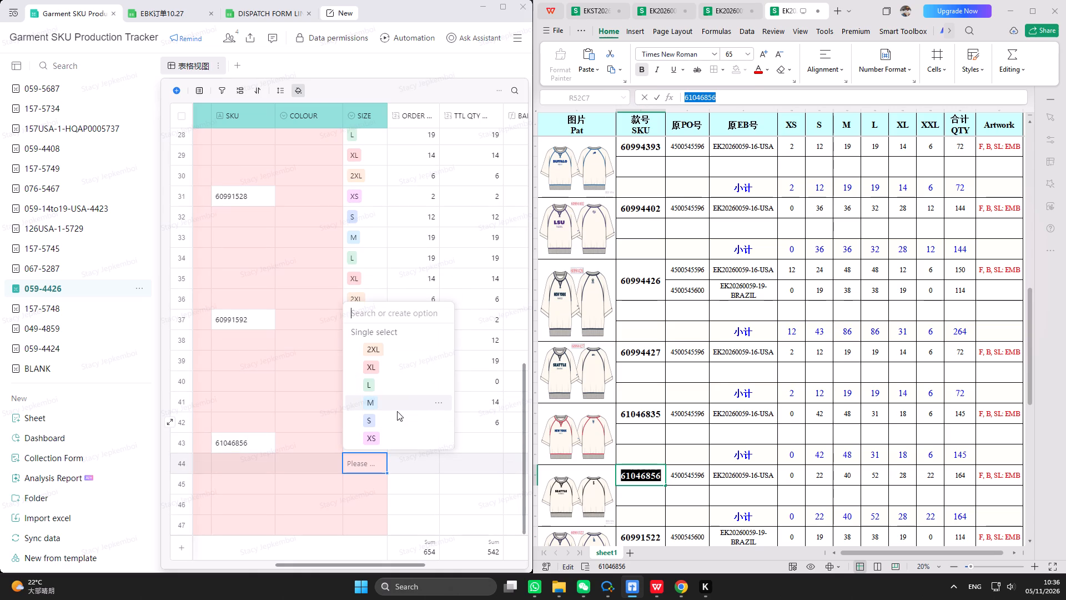
click(394, 417)
double_click(363, 487)
click(385, 429)
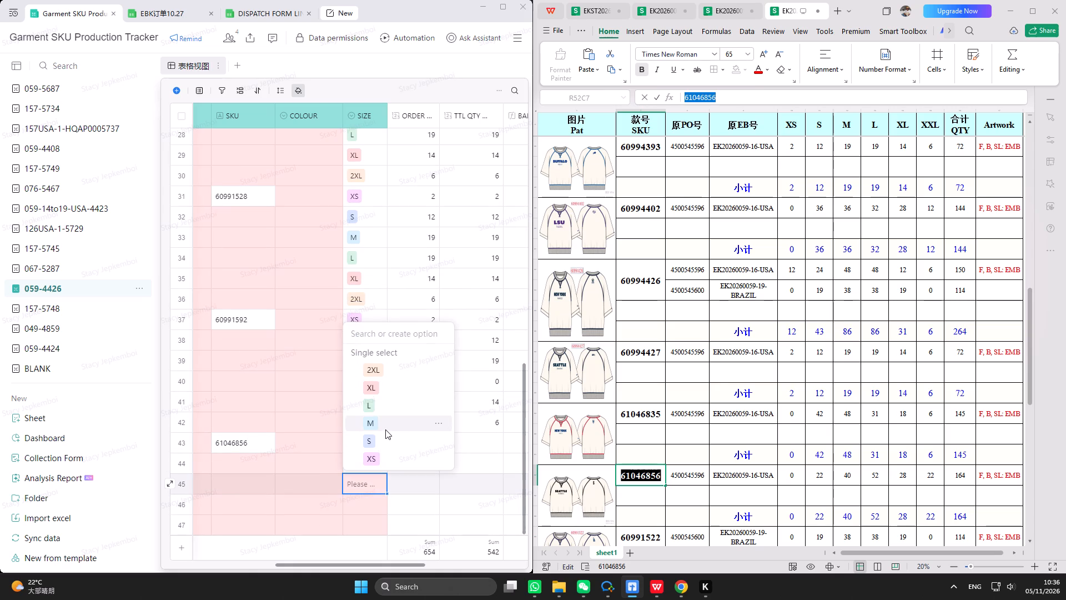
double_click(365, 503)
click(384, 426)
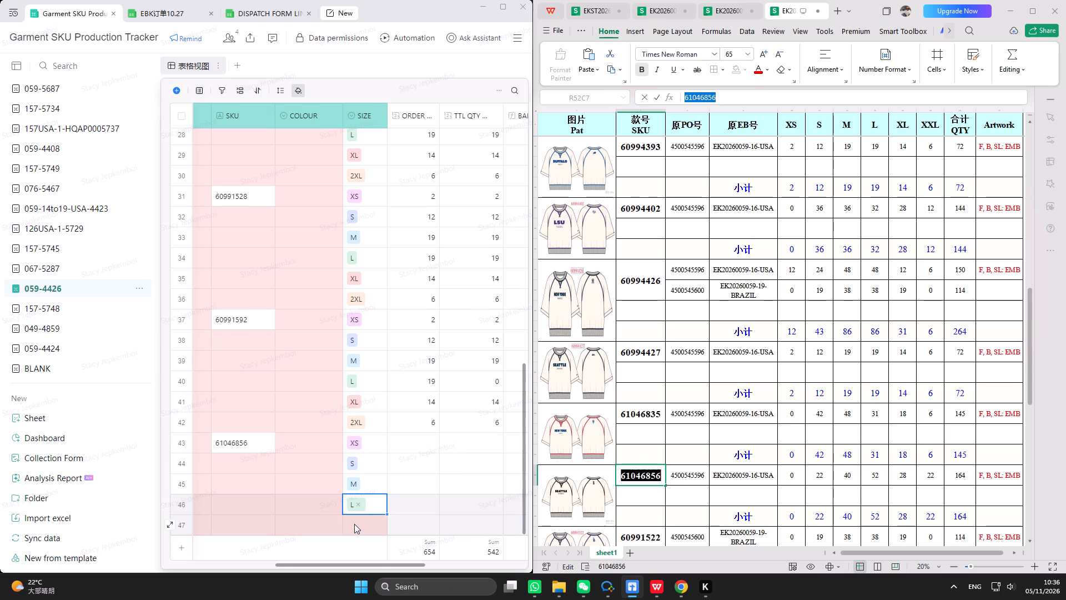
double_click(356, 522)
click(389, 426)
Insert one new record below row 47 of the tracker.
scroll(356, 541, down, 1)
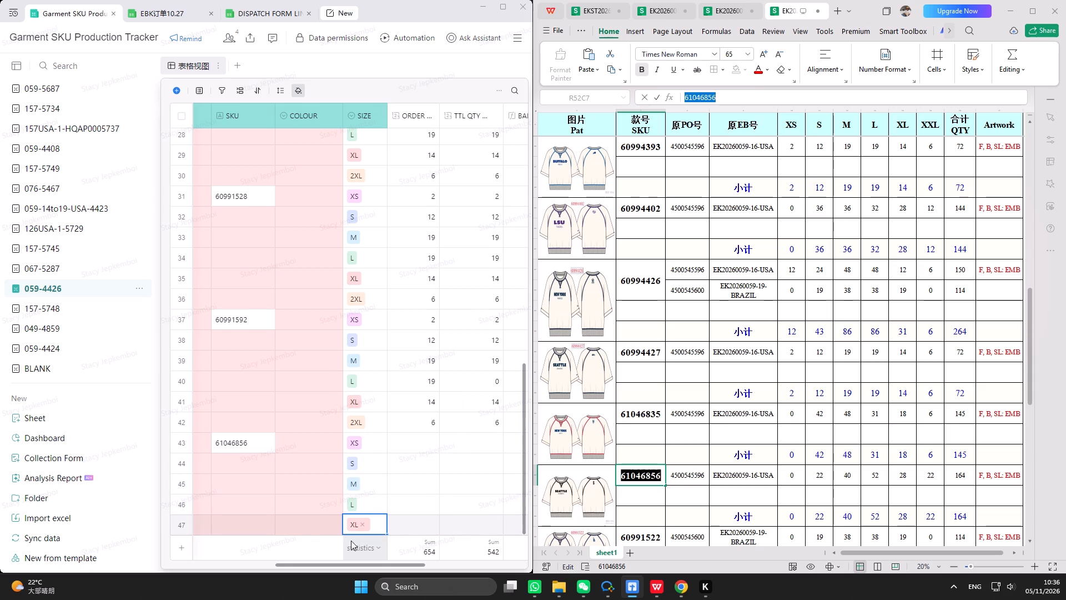
right_click(358, 525)
click(394, 494)
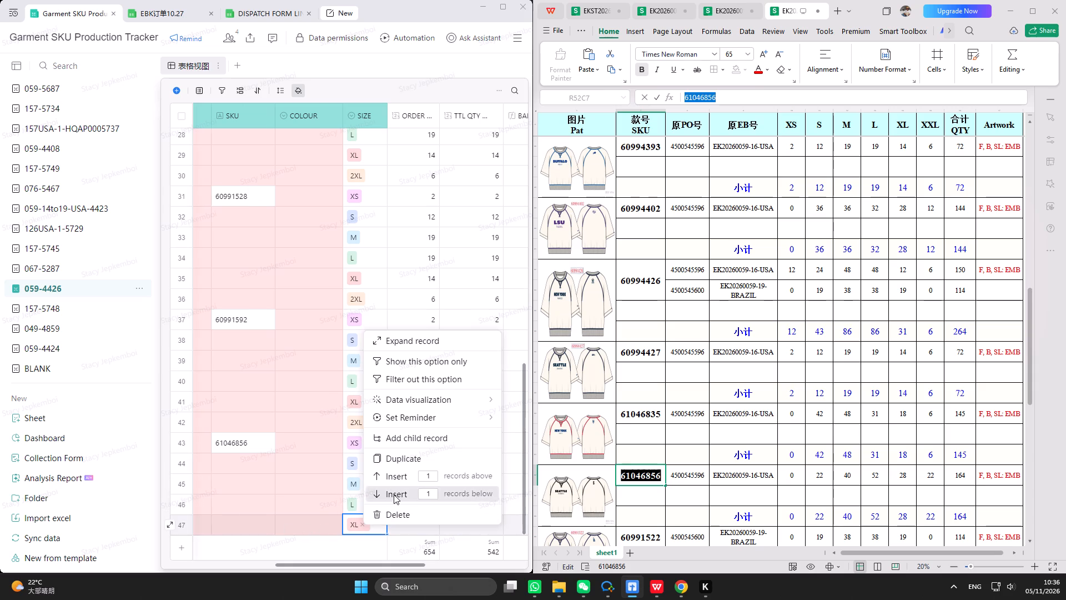
Set the SIZE cell of the new tracker row 48 to 2XL.
drag(331, 564, 444, 552)
click(311, 527)
click(303, 526)
click(335, 414)
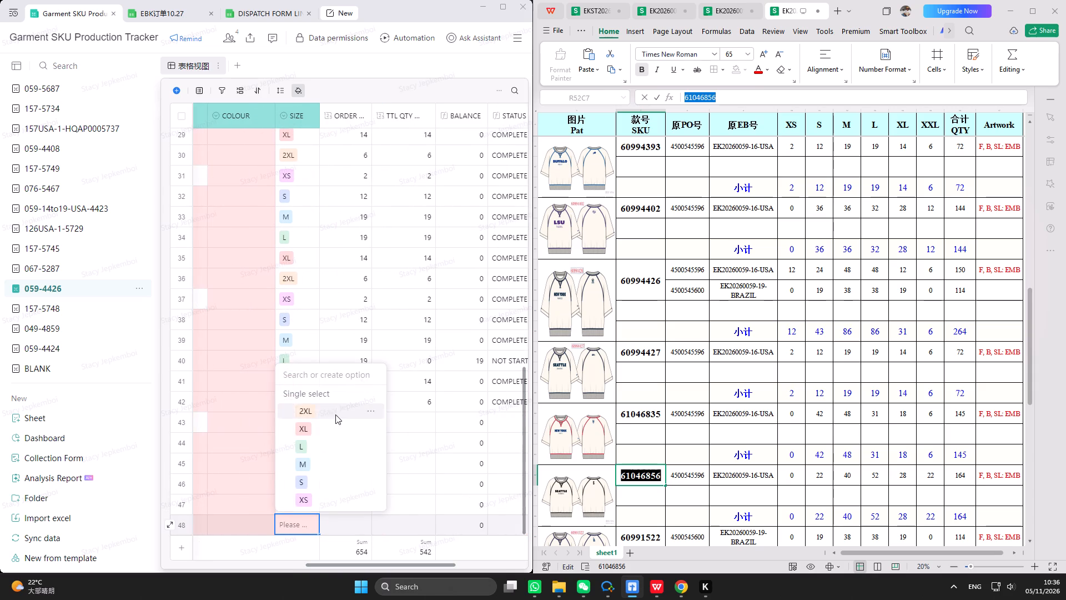
Highlight the subtotal row of SKU 61046856 in the order sheet with yellow fill.
click(363, 422)
scroll(363, 422, down, 1)
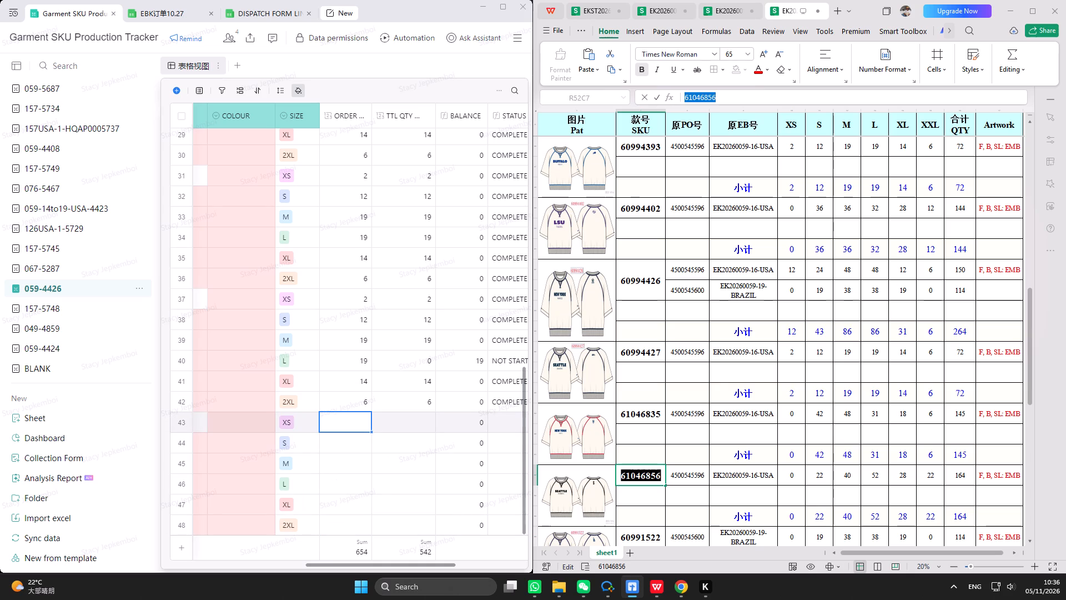
drag(644, 513, 999, 510)
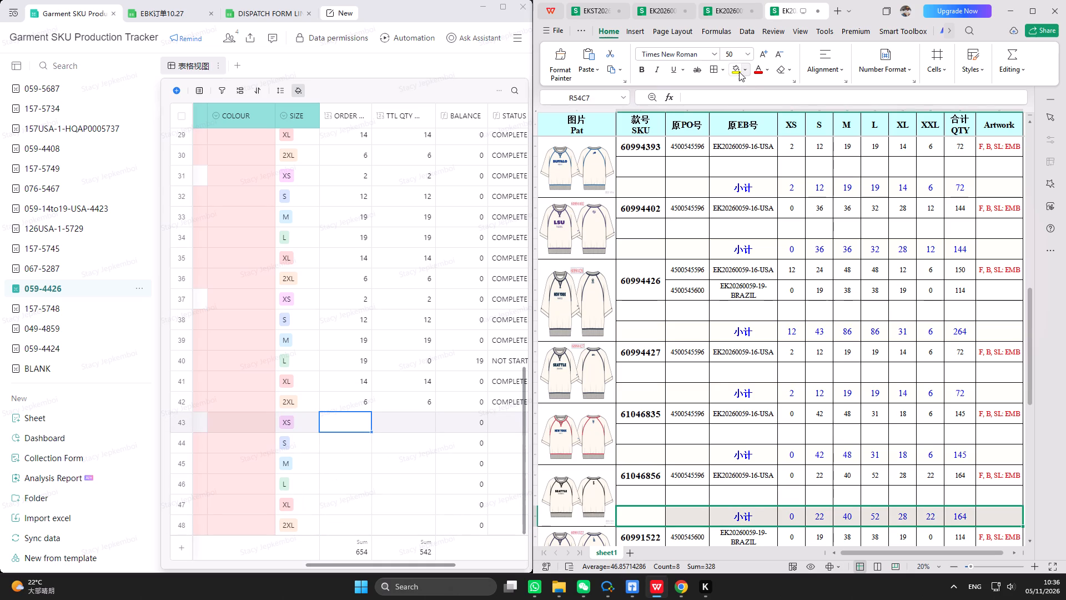
click(737, 72)
Enter order quantities 0, 22, 40, 52, 28 and 22 for sizes XS to 2XL in tracker rows 43 to 48.
click(348, 444)
click(346, 428)
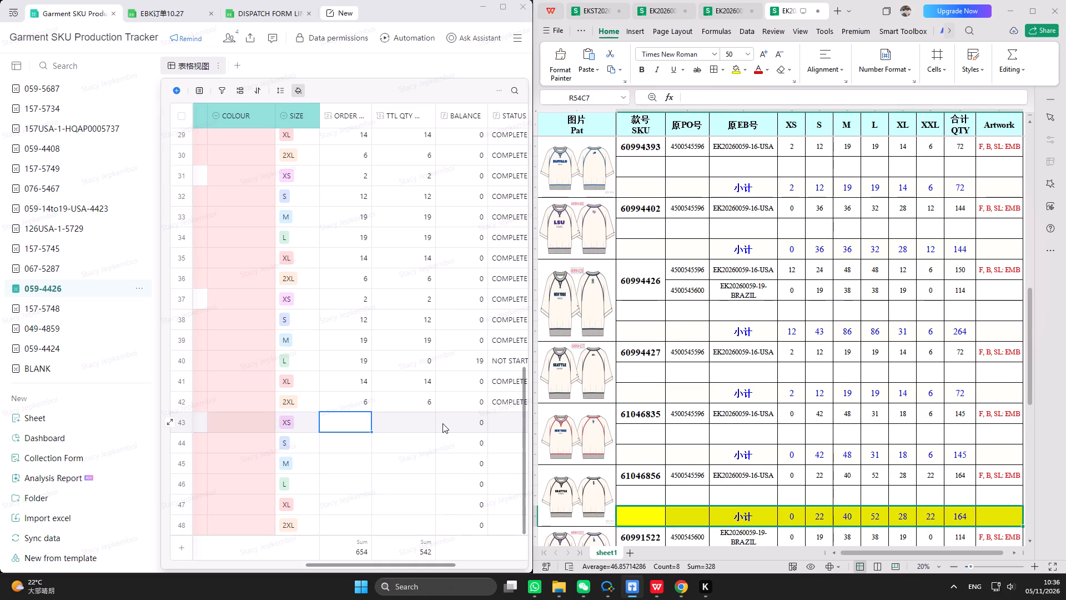
key(0)
key(Return)
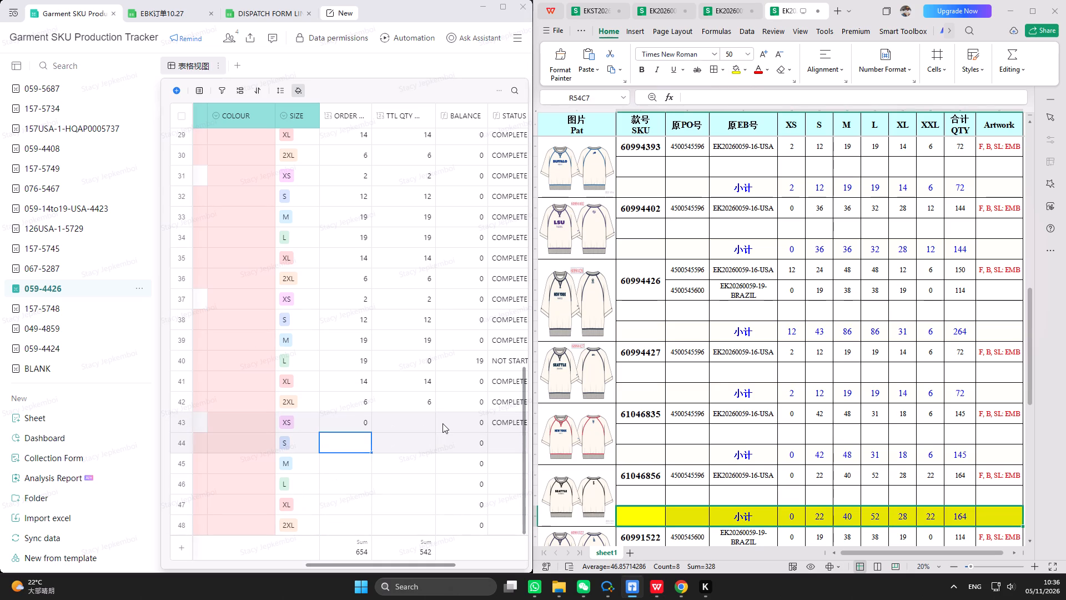
text(22)
key(Return)
text(40)
key(Return)
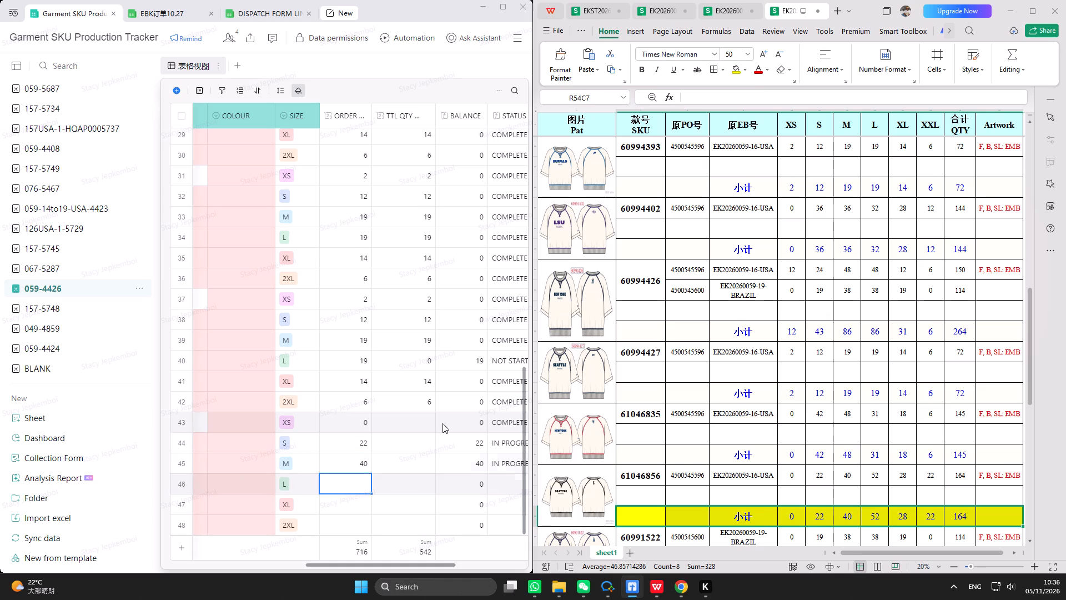
text(52)
key(Return)
text(28)
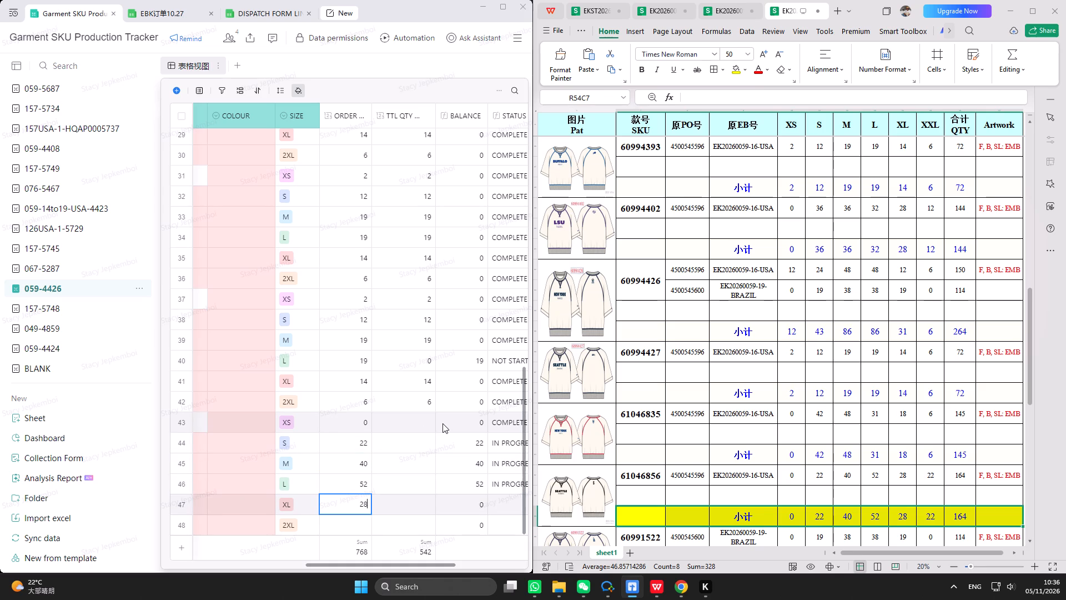
key(Return)
text(22)
key(Return)
Enter TTL QTY values 0, 22, 40, 52, 28 and 22 in tracker rows 43 to 48.
click(403, 418)
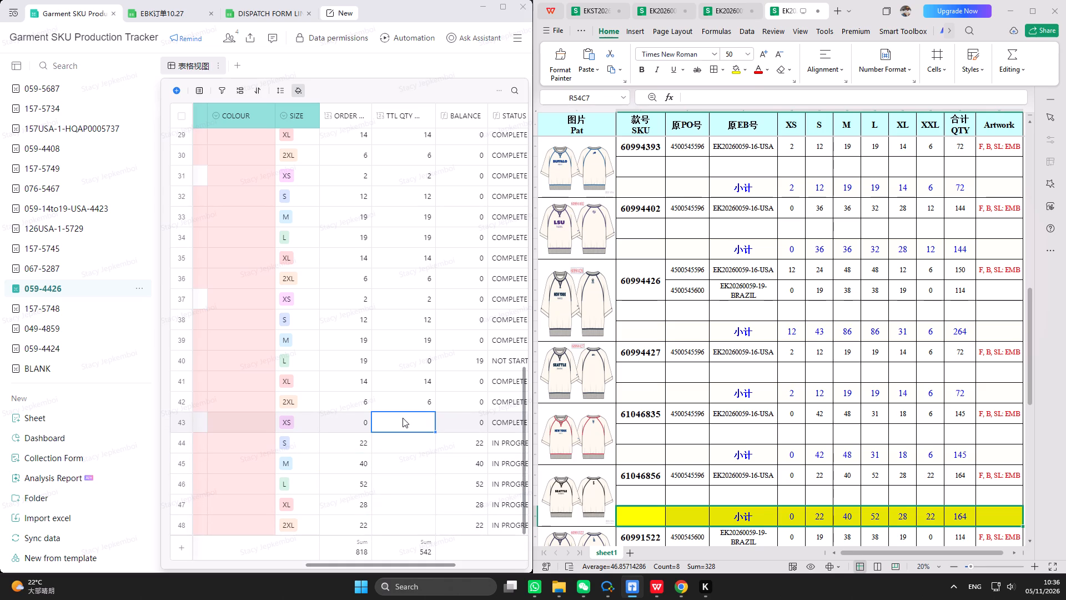
key(0)
key(Return)
text(22)
key(Return)
text(40)
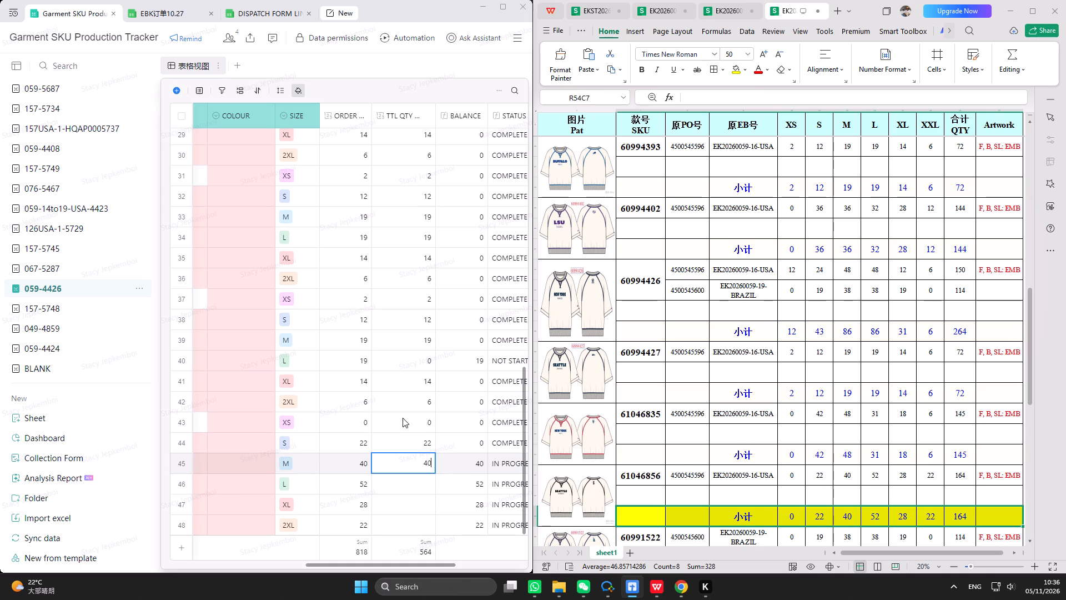
key(Return)
text(52)
key(Return)
text(28)
key(Return)
text(22)
key(Return)
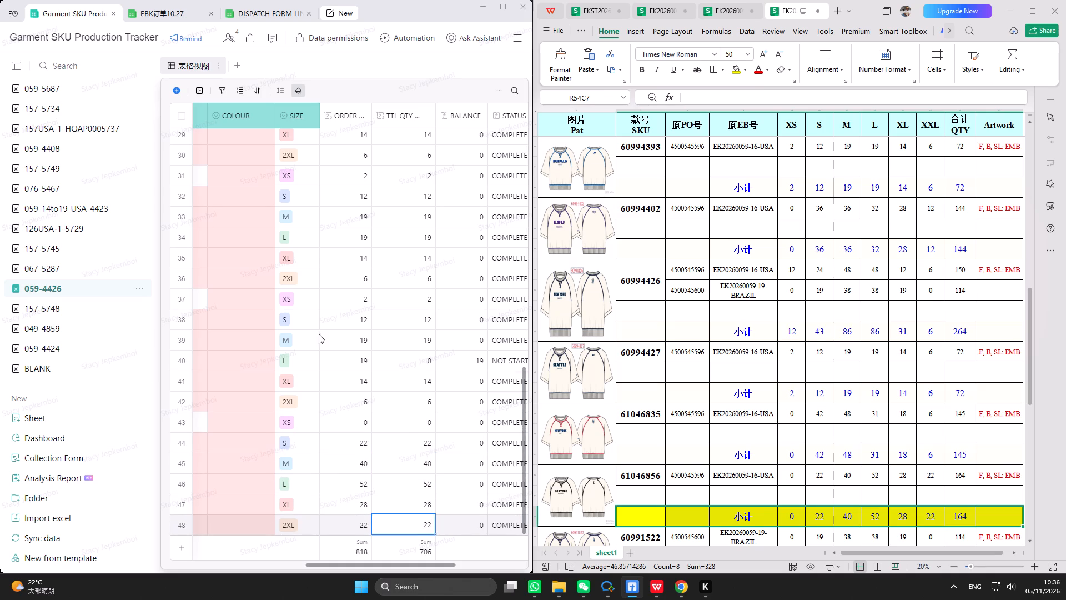
Expand the tracker window to full size and insert one new record below row 48.
scroll(262, 426, down, 2)
click(501, 9)
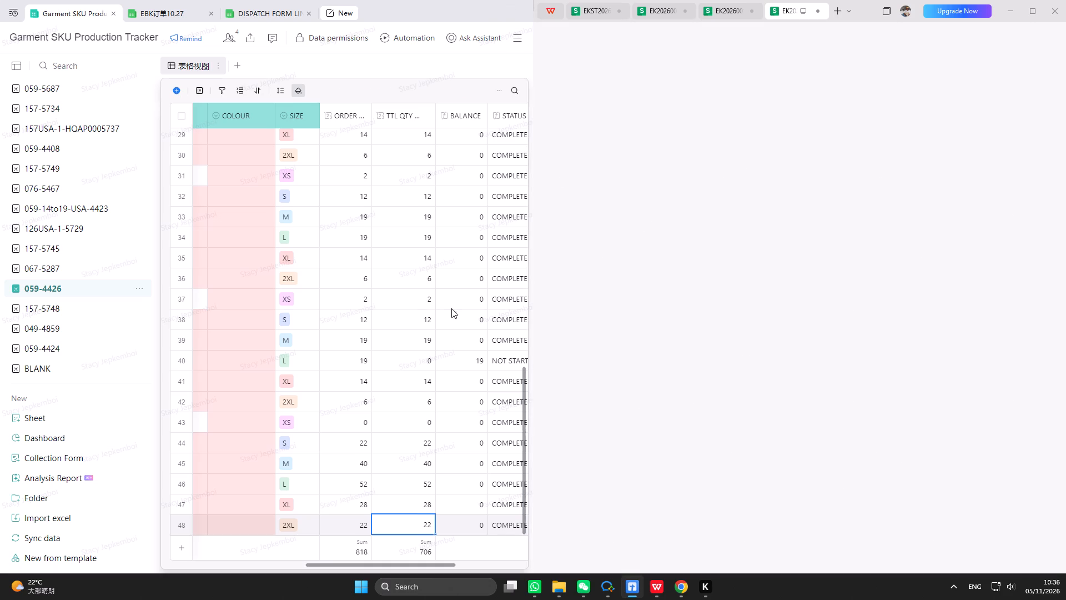
click(213, 528)
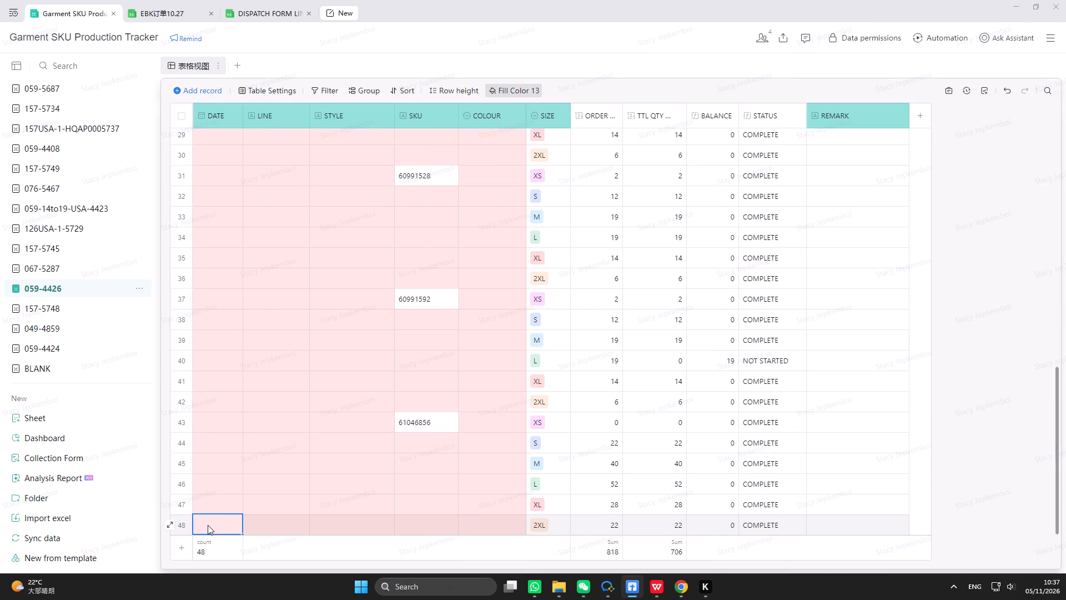
right_click(208, 525)
click(242, 497)
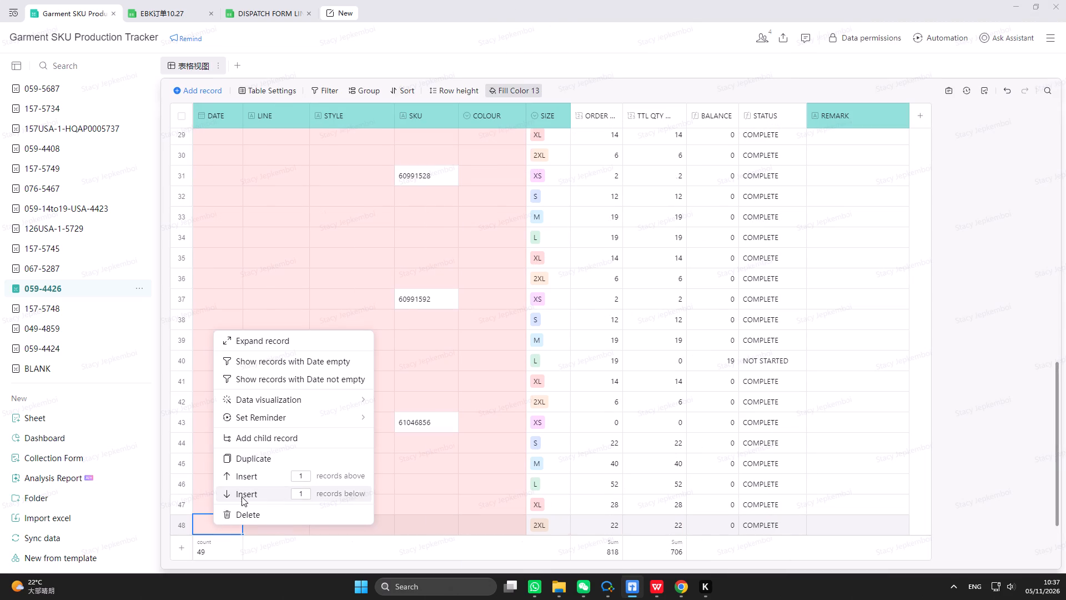
Set the DATE cell of tracker row 25 to 2026/11/5.
scroll(215, 391, up, 8)
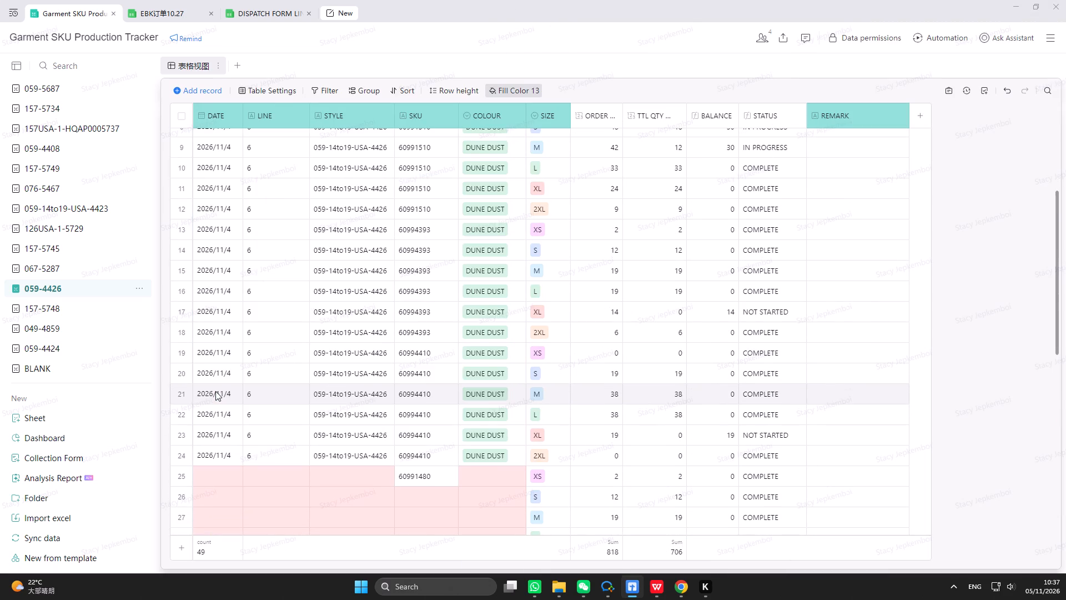
scroll(215, 391, down, 2)
double_click(217, 366)
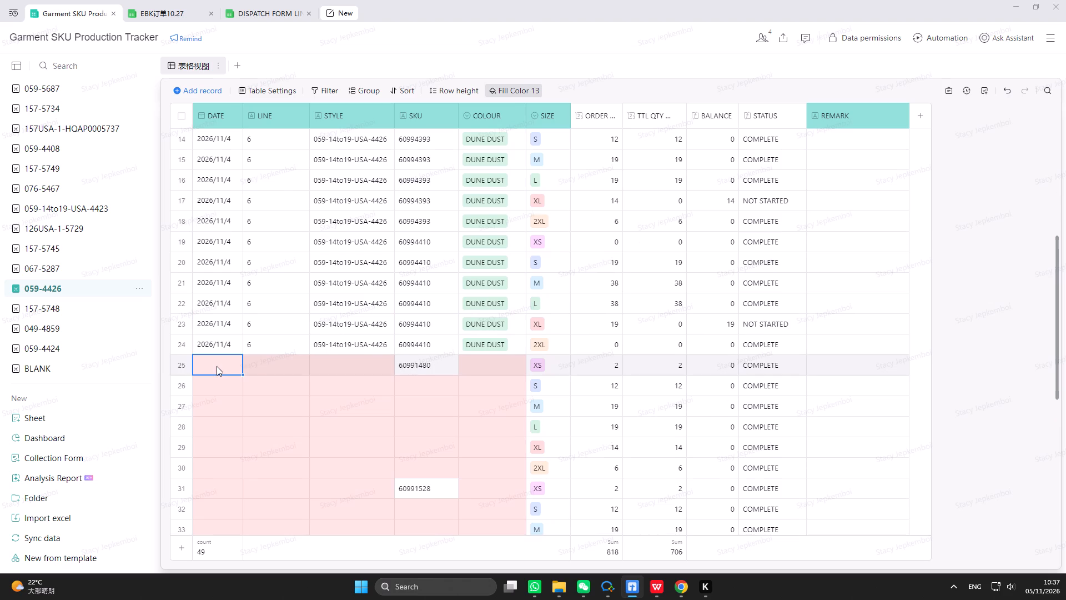
click(283, 219)
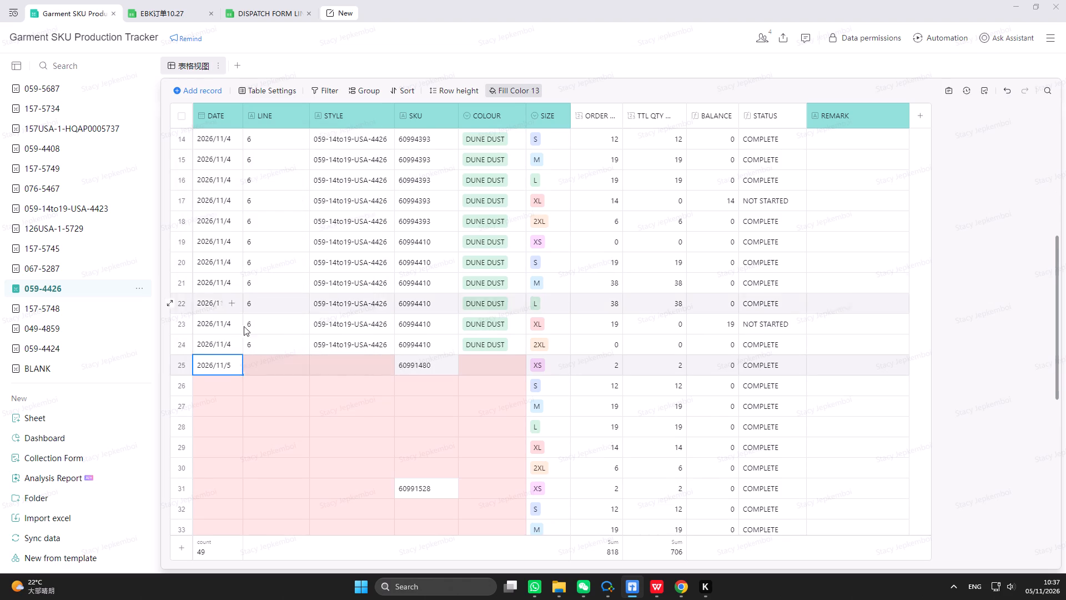
Copy all cells of tracker rows 43 to 48 and paste them starting at the DATE cell of row 49.
scroll(218, 408, down, 6)
scroll(233, 468, down, 13)
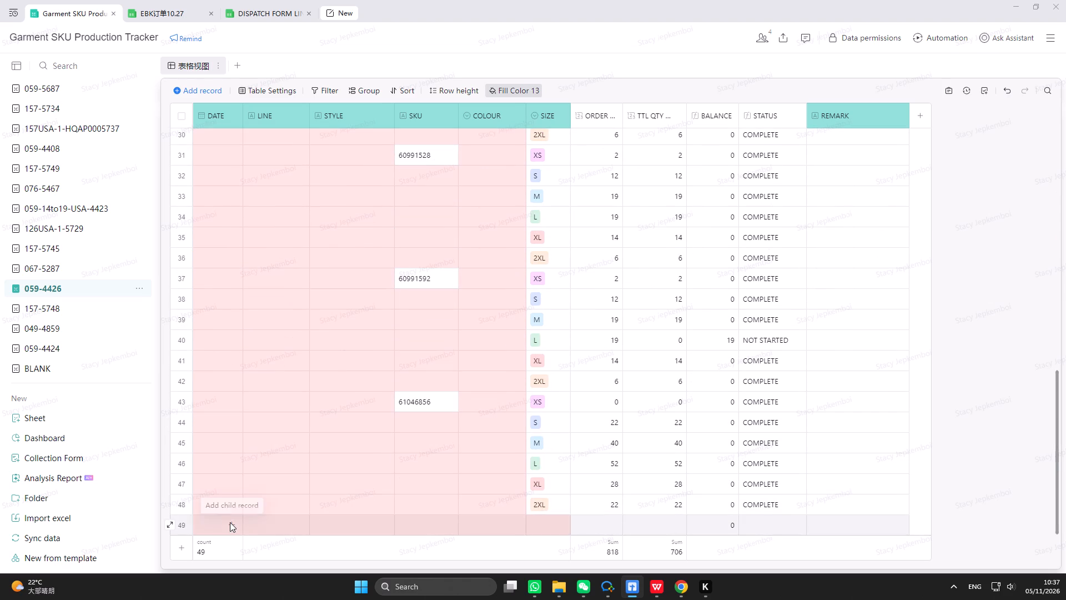
drag(220, 399, 781, 507)
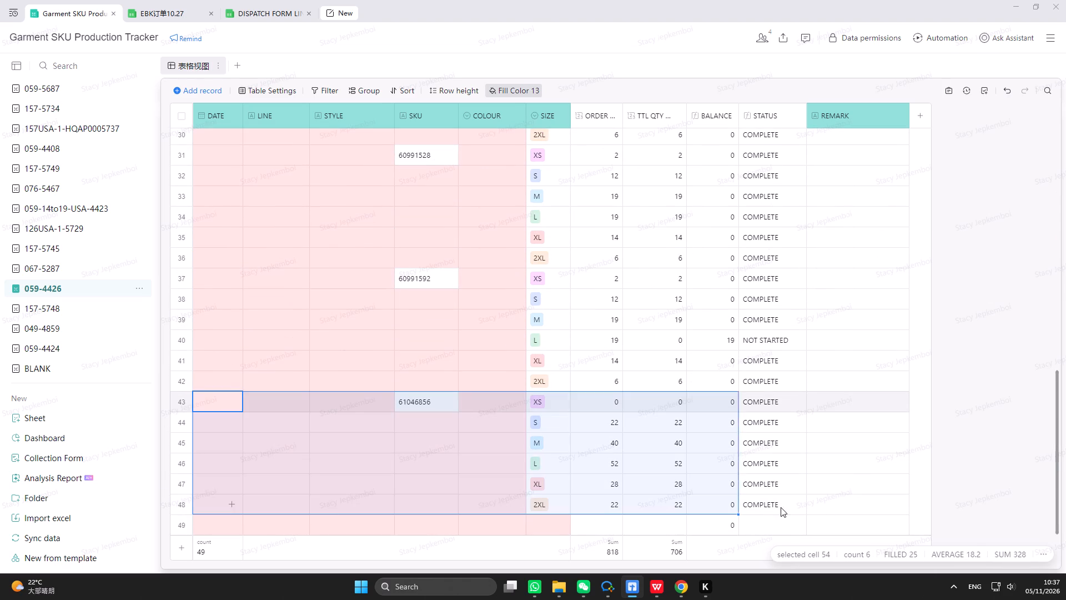
drag(781, 507, 896, 499)
key(ctrl+c)
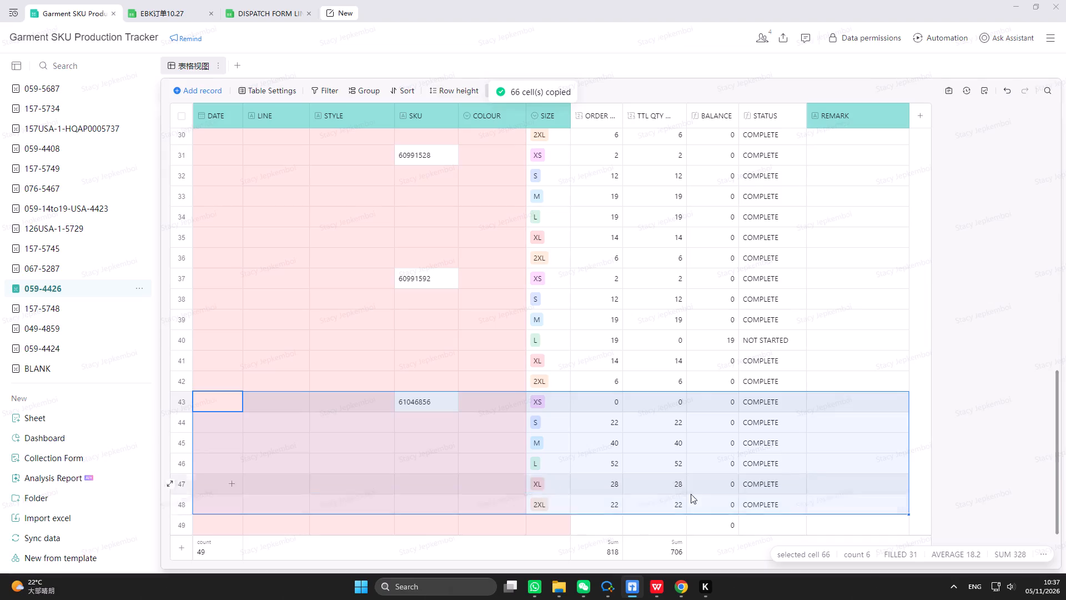
click(213, 528)
key(ctrl+v)
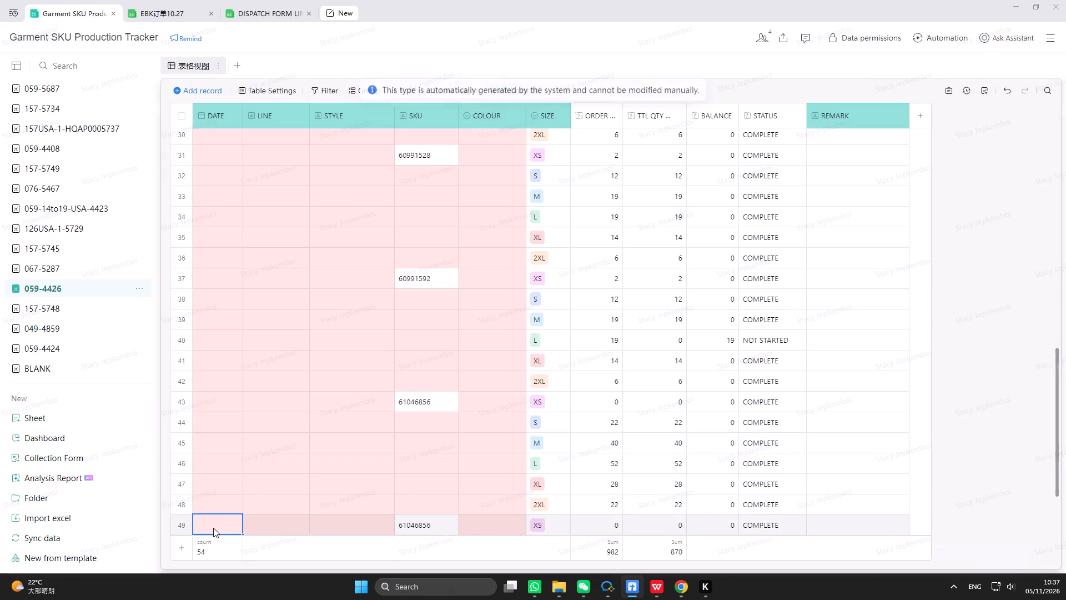
Place the tracker and the order sheet side by side again, with the tracker's SKU and quantity columns showing.
scroll(526, 509, down, 6)
click(438, 431)
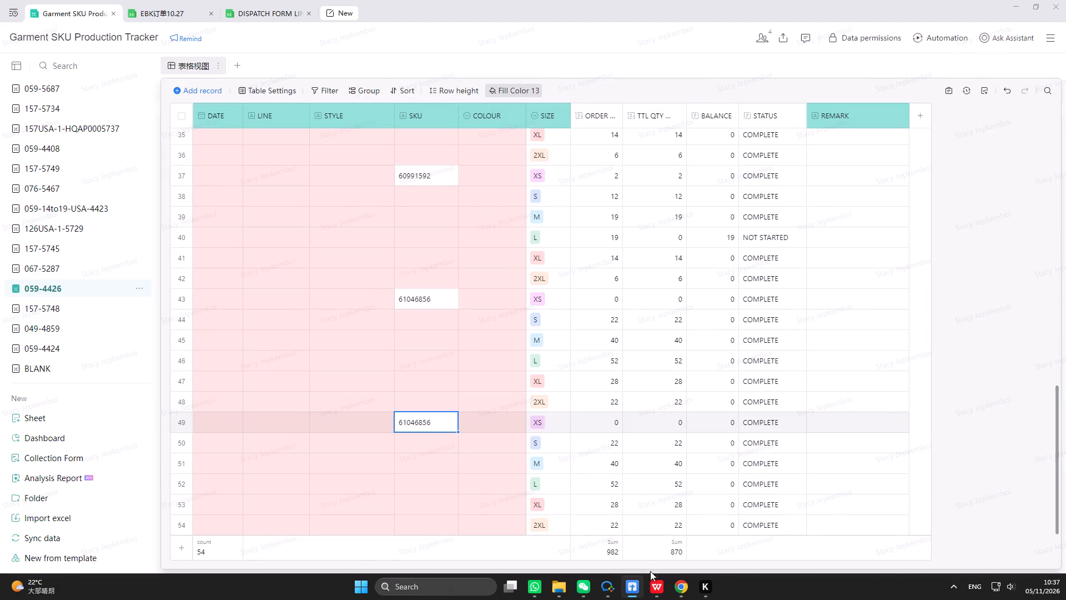
click(653, 589)
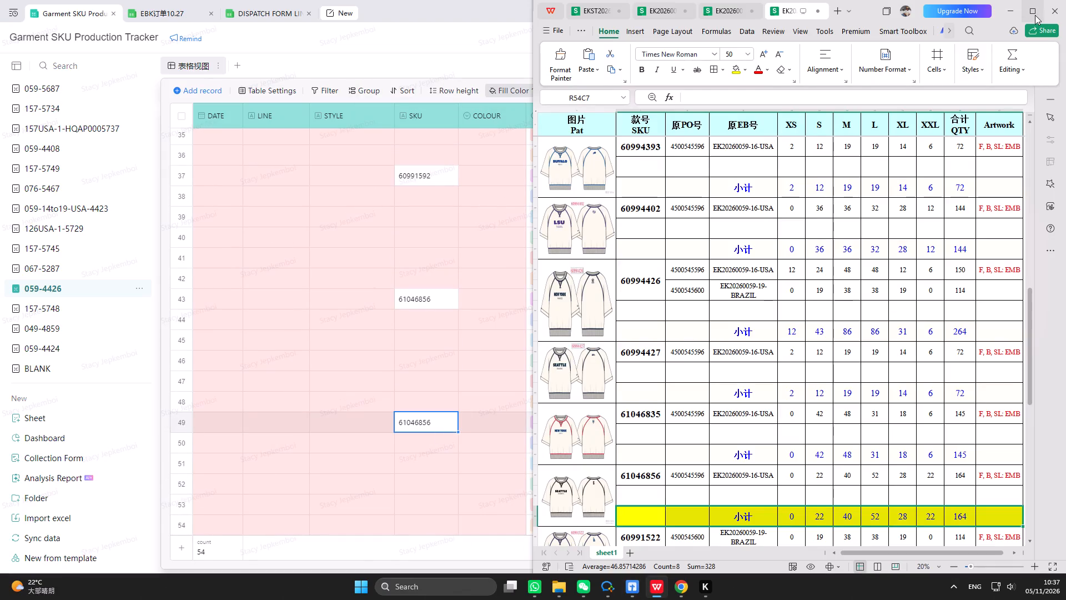
click(927, 84)
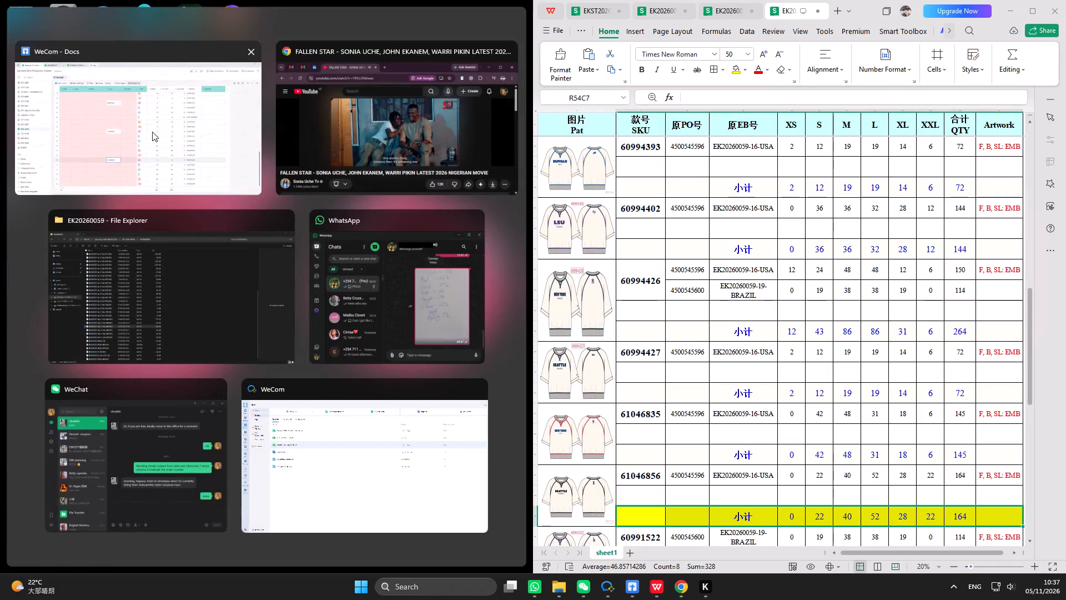
click(152, 132)
click(684, 588)
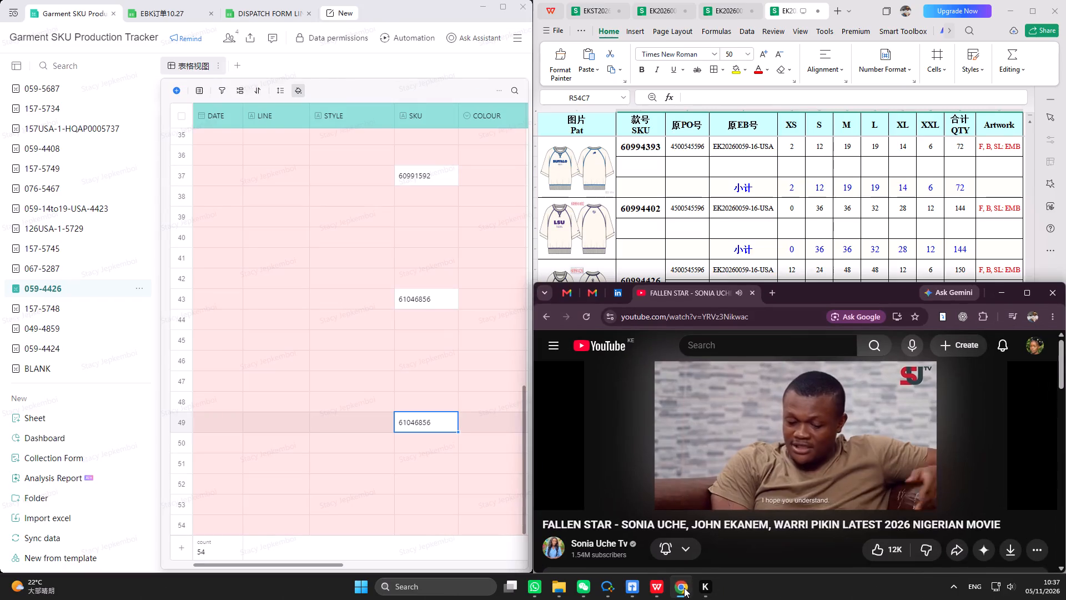
click(684, 588)
drag(319, 564, 321, 564)
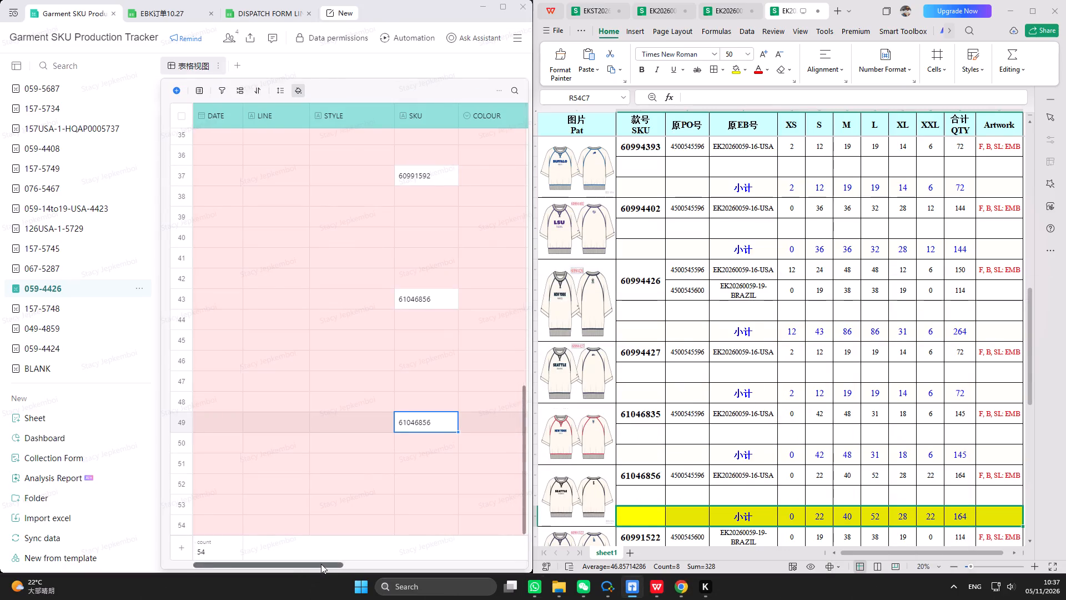
drag(321, 564, 364, 562)
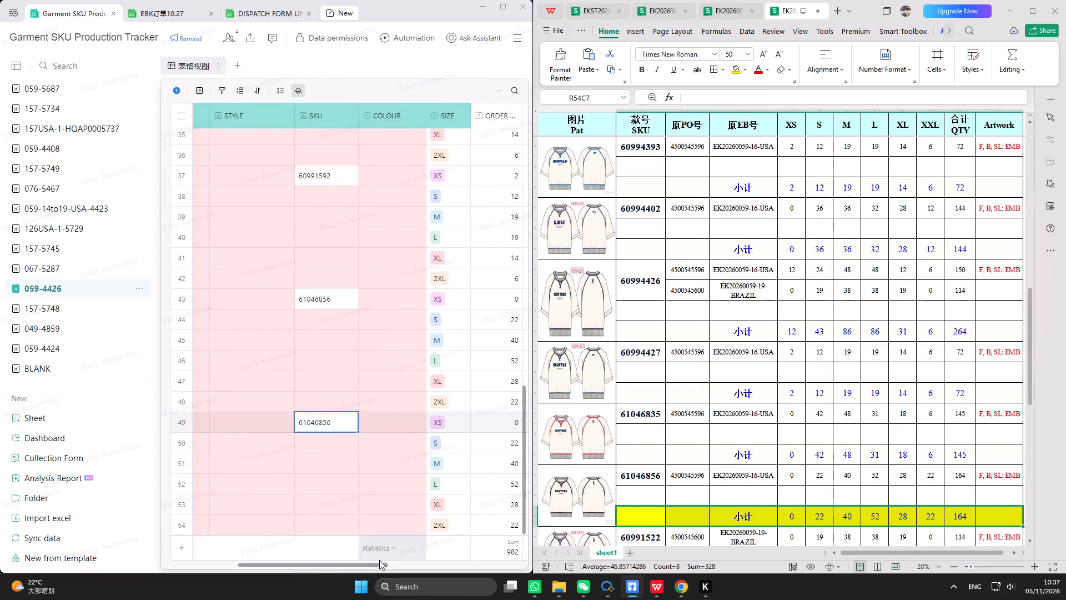
drag(380, 566, 410, 563)
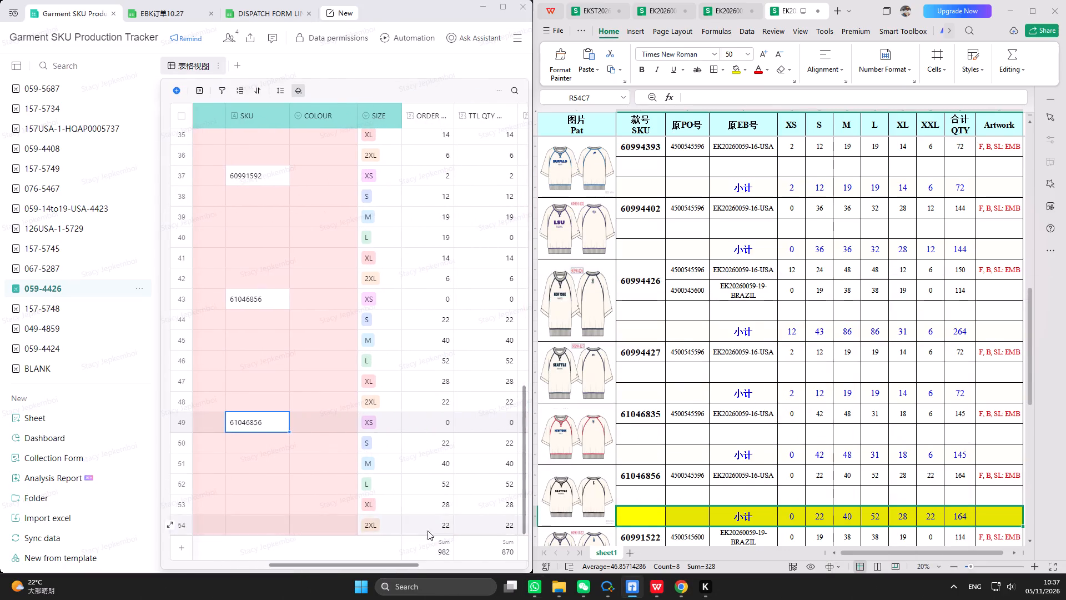
Replace the SKU in tracker row 49 with 60994426 copied from the order sheet.
click(652, 274)
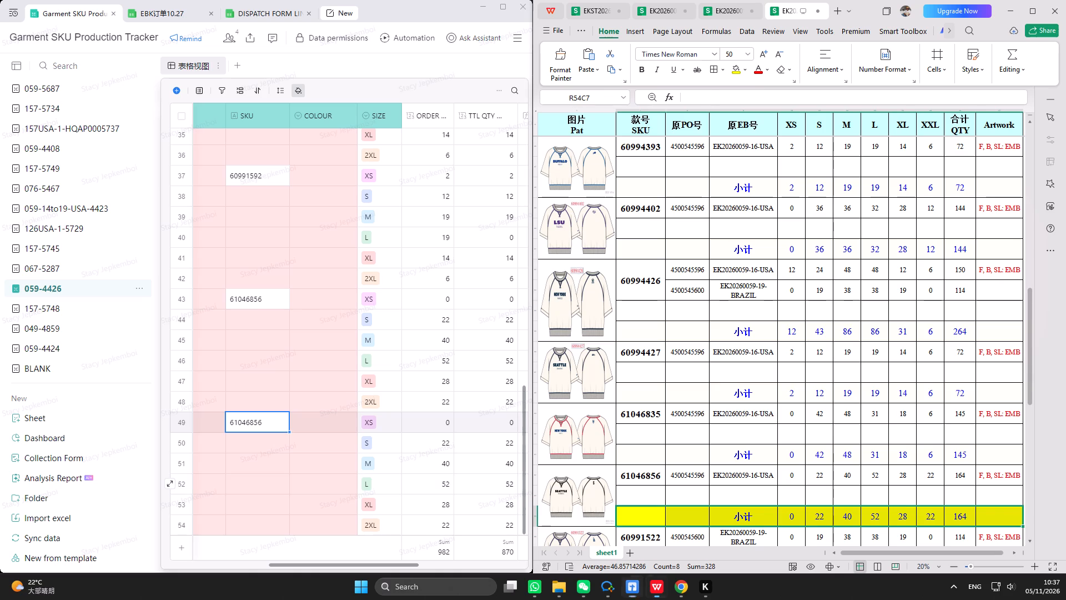
double_click(737, 103)
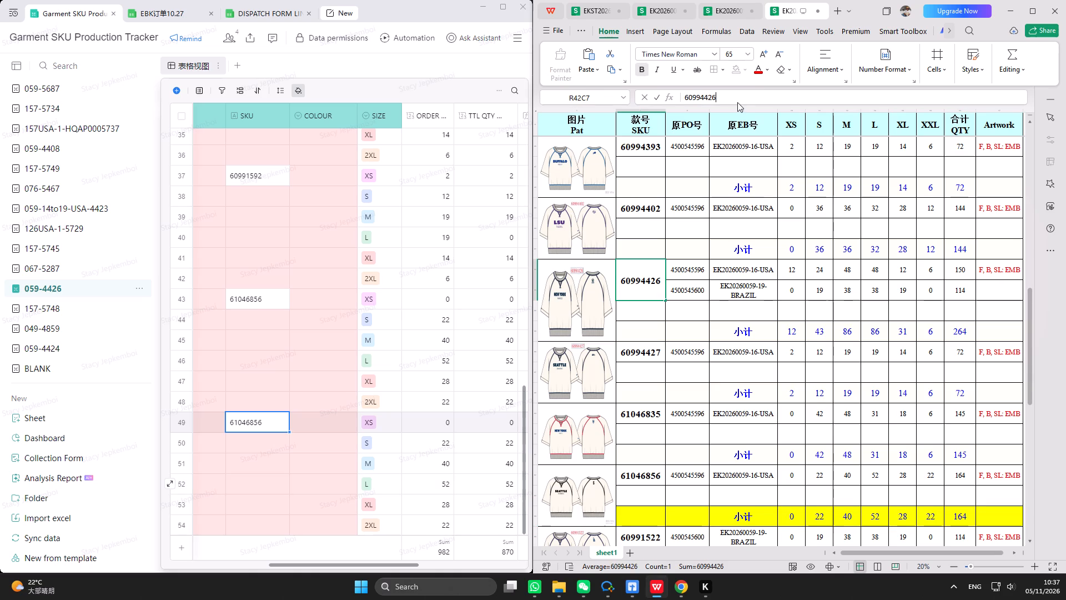
double_click(736, 100)
double_click(747, 64)
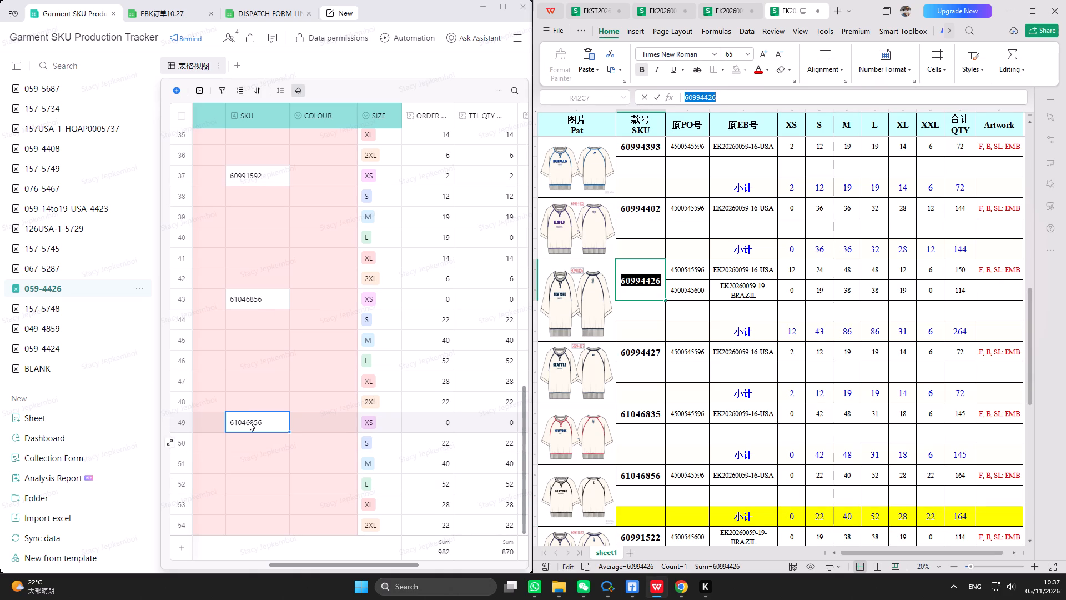
triple_click(251, 418)
double_click(251, 418)
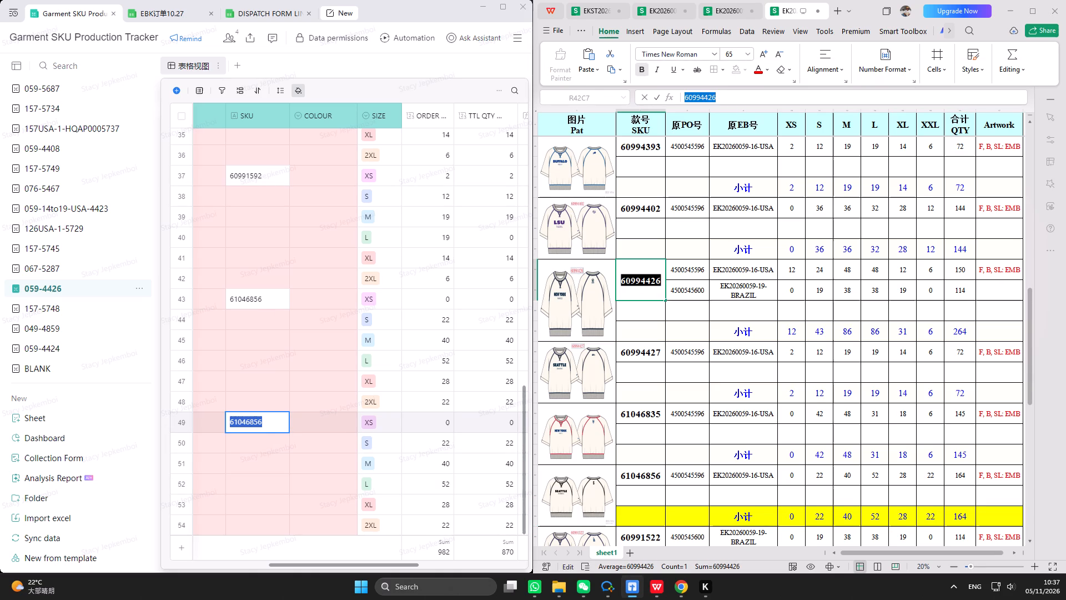
key(ctrl+v)
click(427, 425)
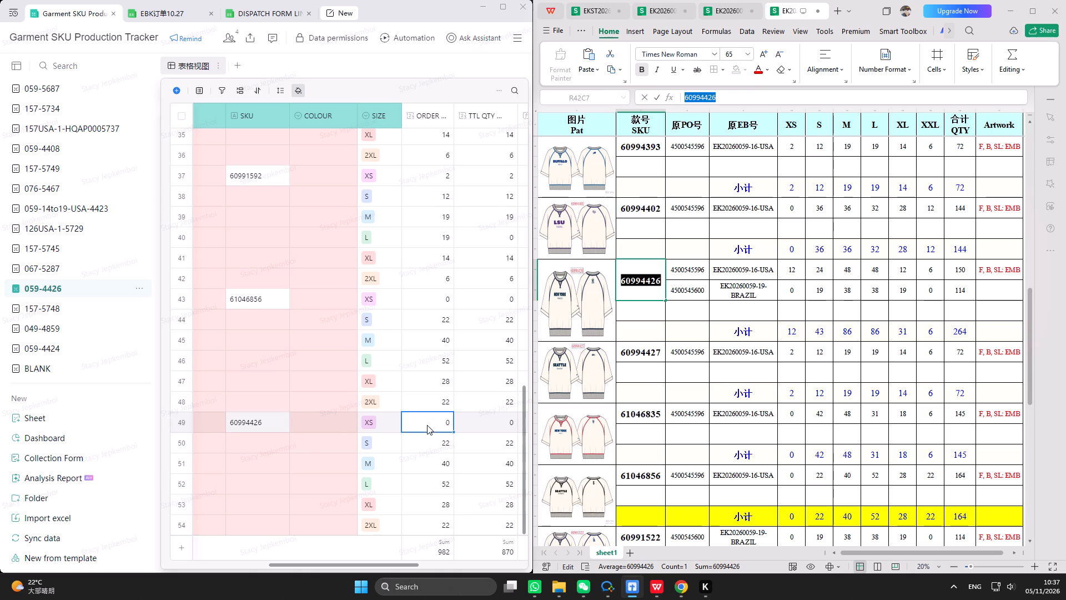
Highlight the subtotal row of SKU 60994426 in the order sheet with yellow fill.
drag(660, 328, 986, 325)
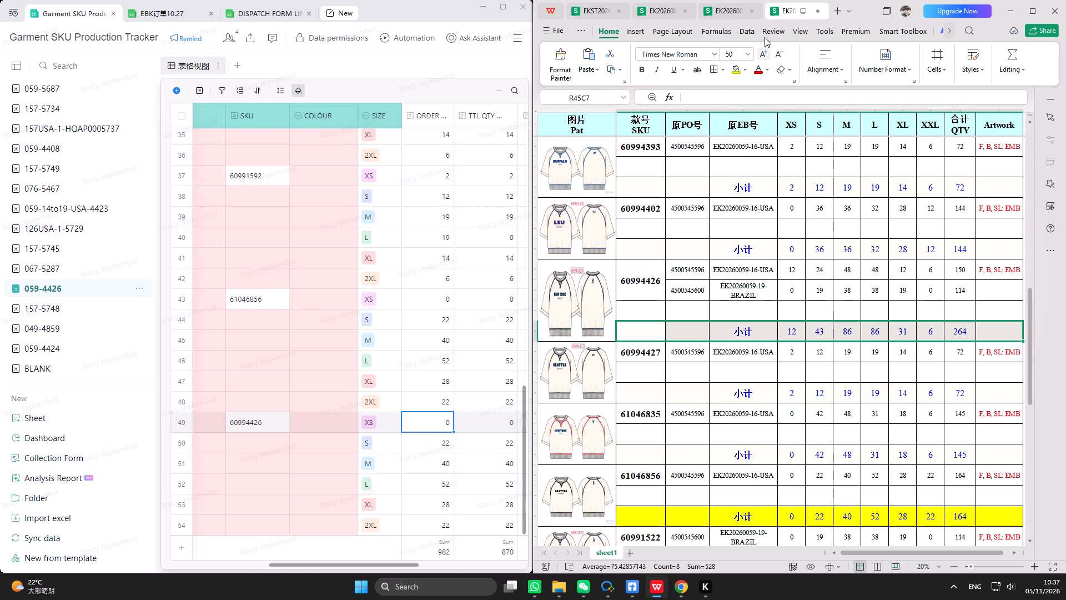
click(739, 64)
Enter order quantities 12, 43, 86, 86, 31 and 6 for sizes XS to 2XL in tracker rows 49 to 54.
click(431, 443)
click(431, 421)
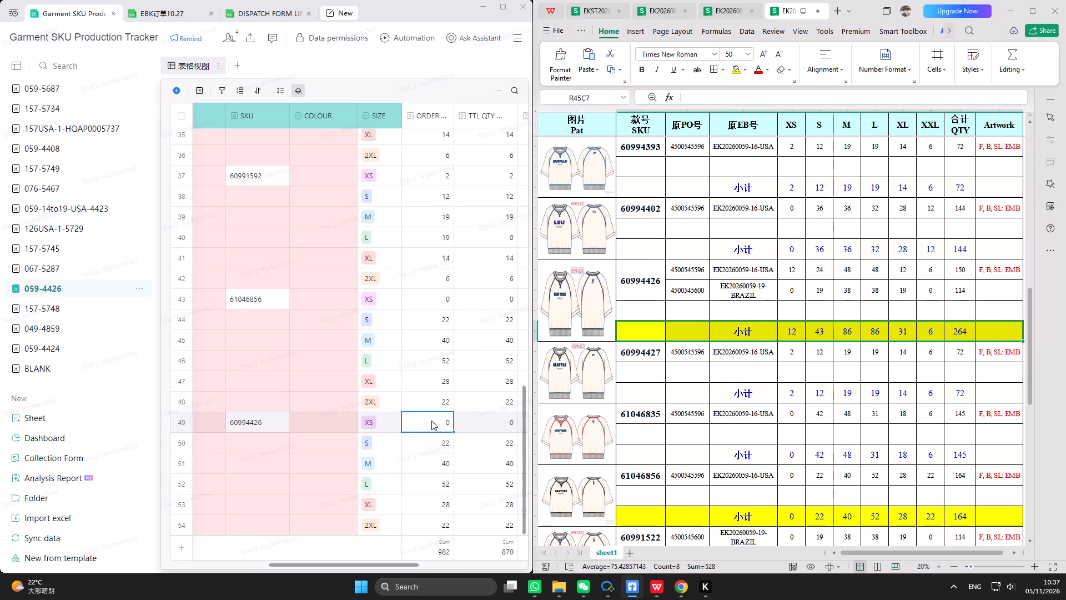
text(12)
key(Return)
text(43)
key(Return)
text(86)
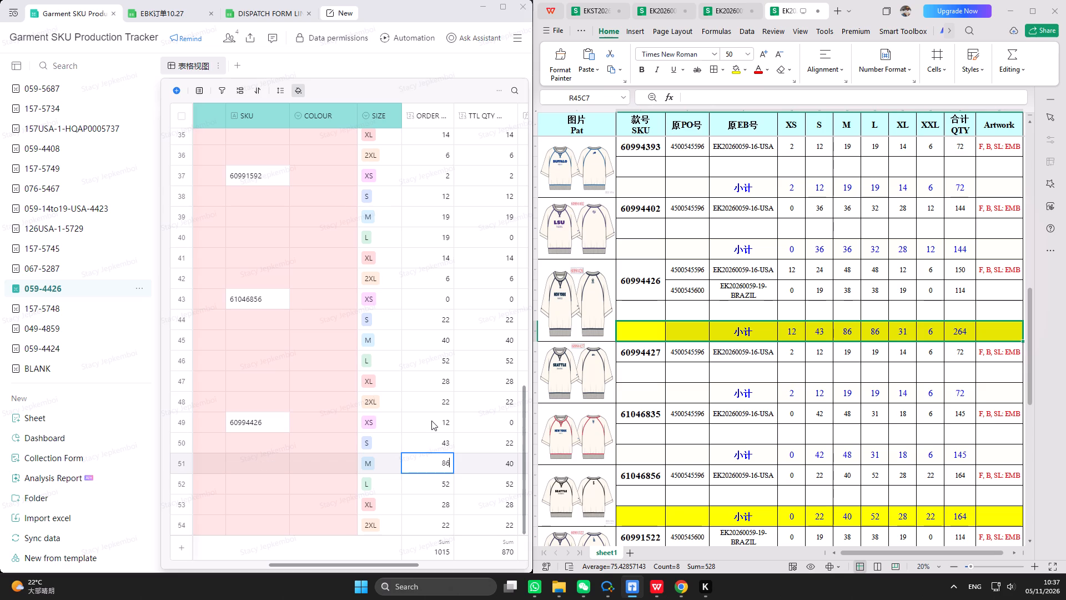
key(Return)
text(86)
key(Return)
text(31)
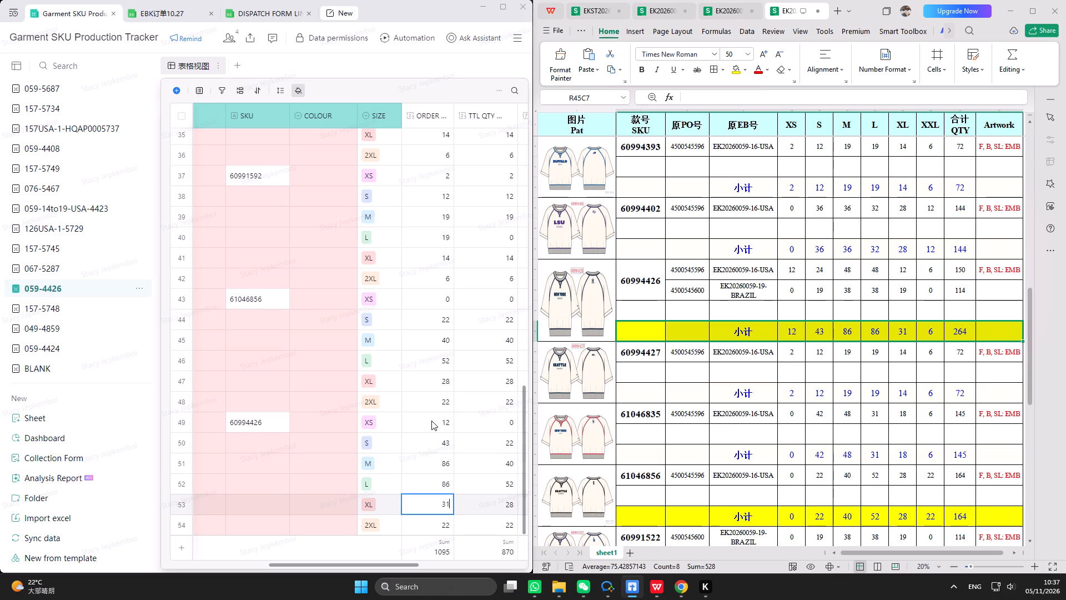
key(Return)
key(6)
key(Return)
Enter TTL QTY values 12, 24, 48, 48, 12 and 6 in tracker rows 49 to 54 and check their sum.
click(482, 428)
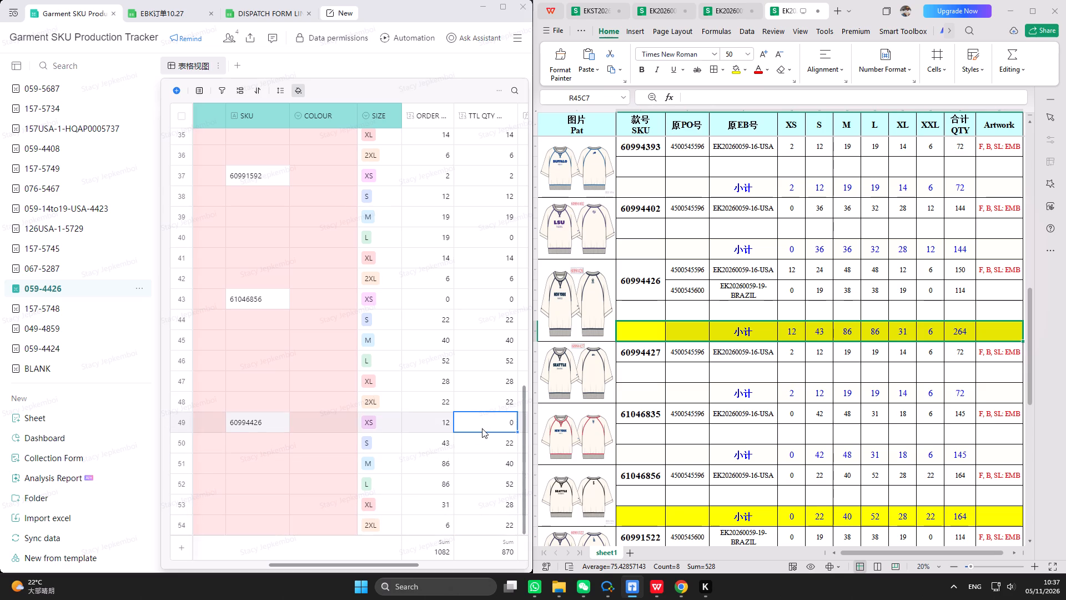
text(12)
key(Return)
text(24)
key(Return)
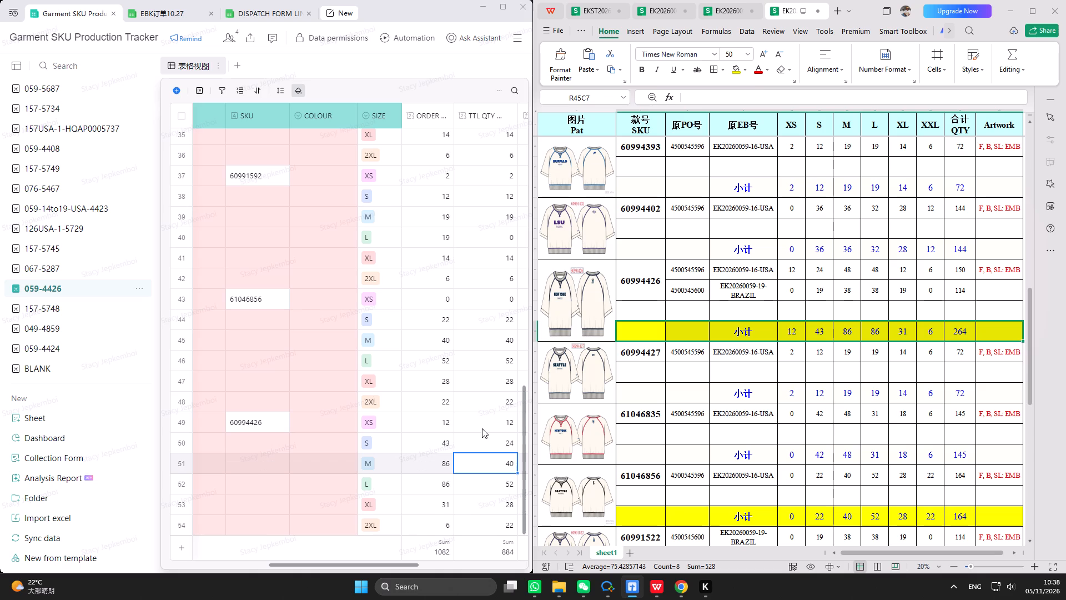
key(7)
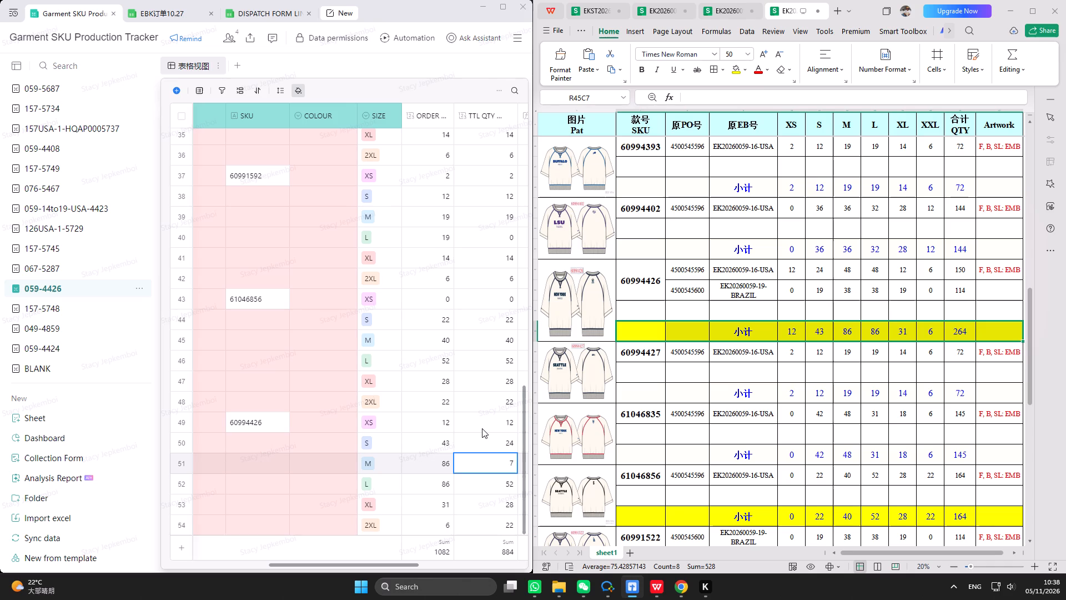
key(BackSpace)
text(48)
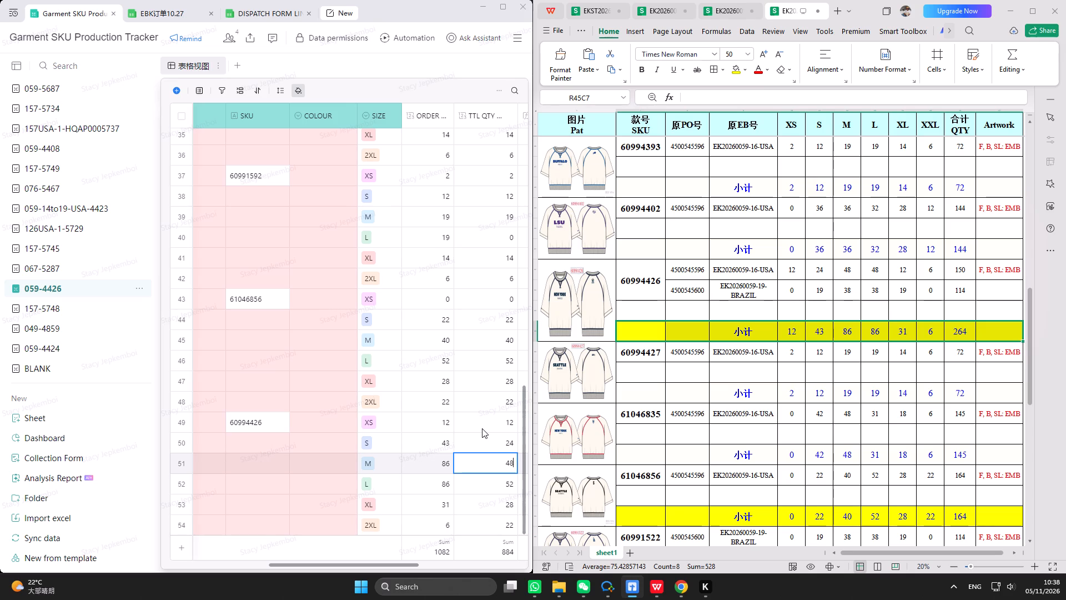
key(Return)
text(48)
key(Return)
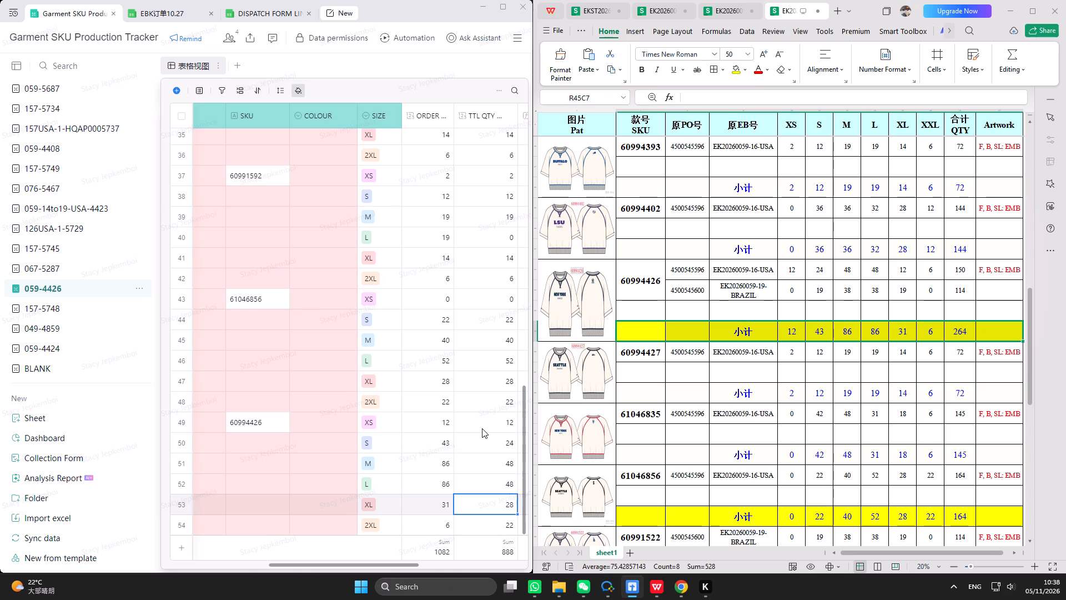
text(12)
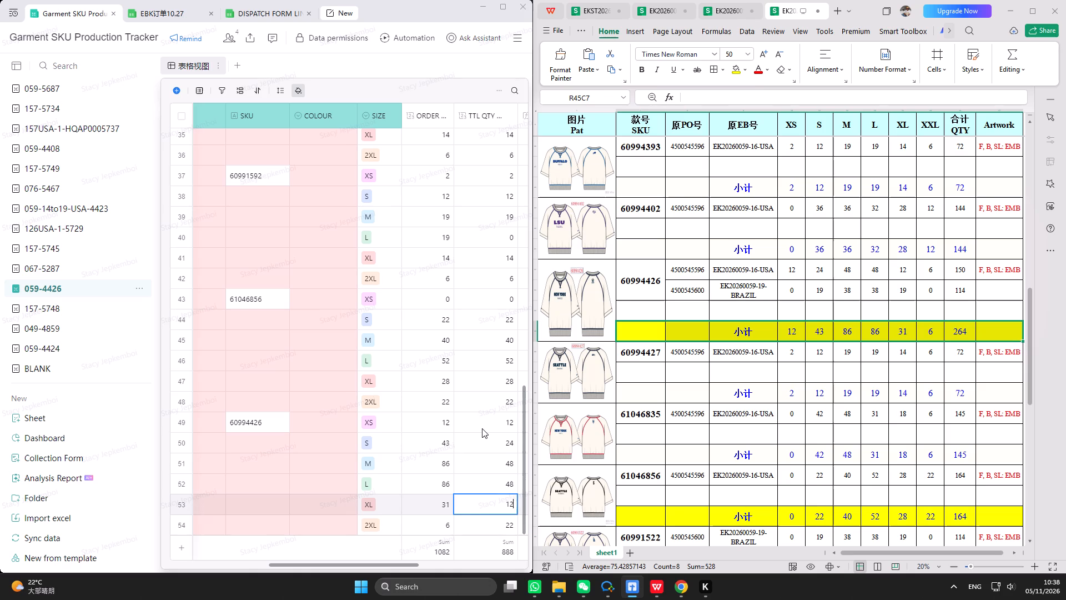
key(Return)
key(6)
key(Return)
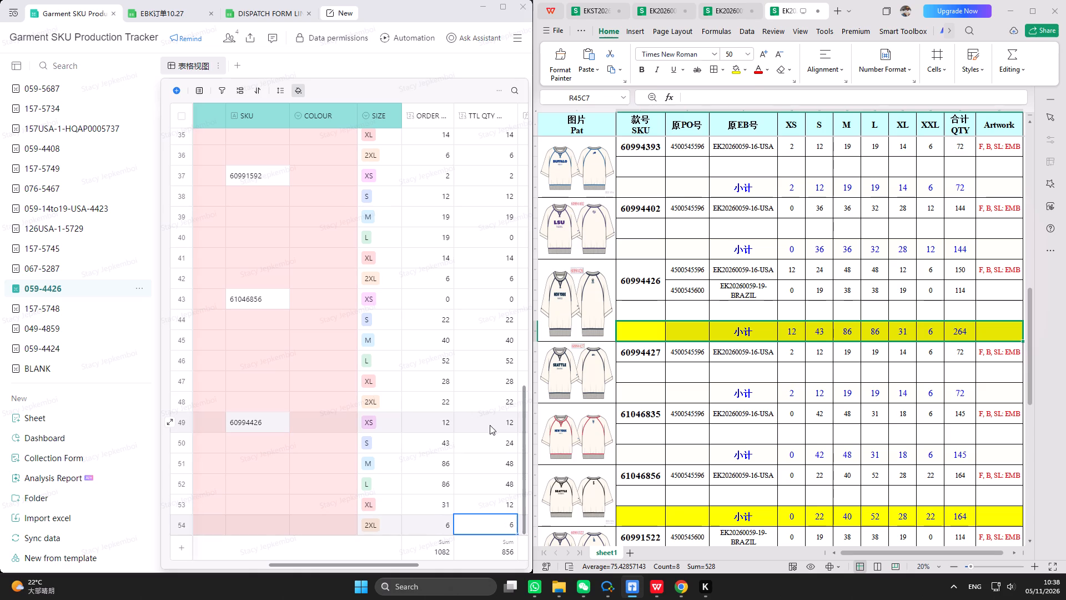
drag(491, 424, 494, 525)
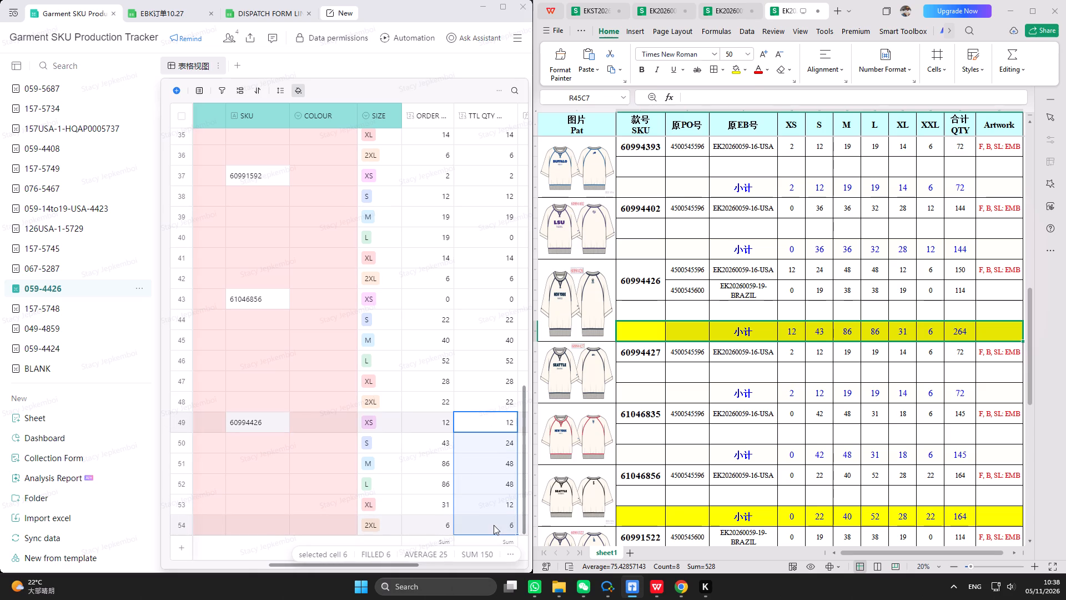
click(494, 525)
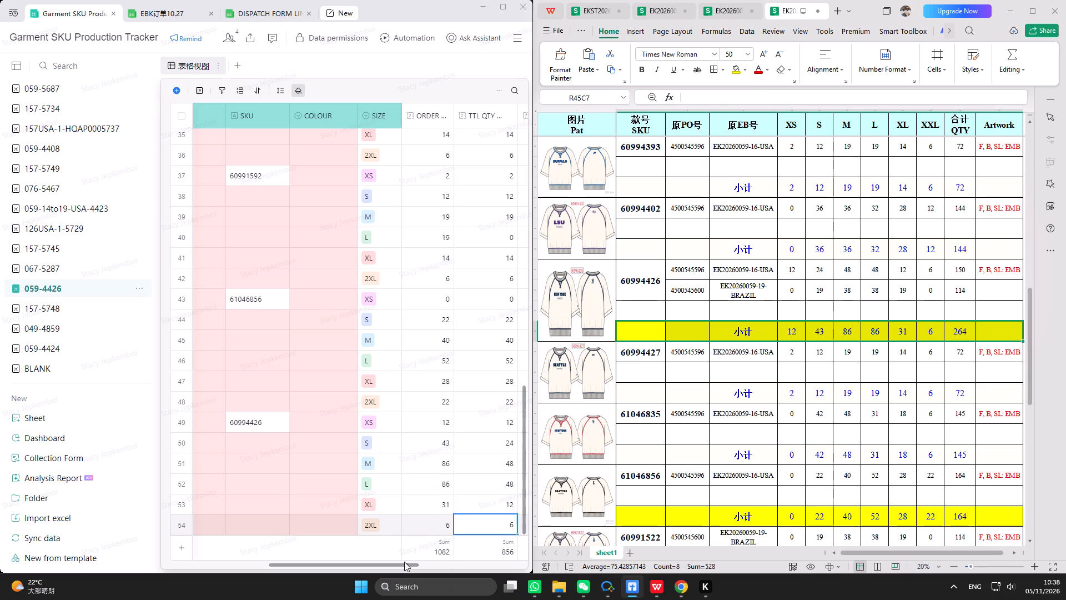
Change the TTL QTY values for sizes S to XL in tracker rows 50 to 53 to 43, 86, 56 and 31.
drag(394, 565, 436, 566)
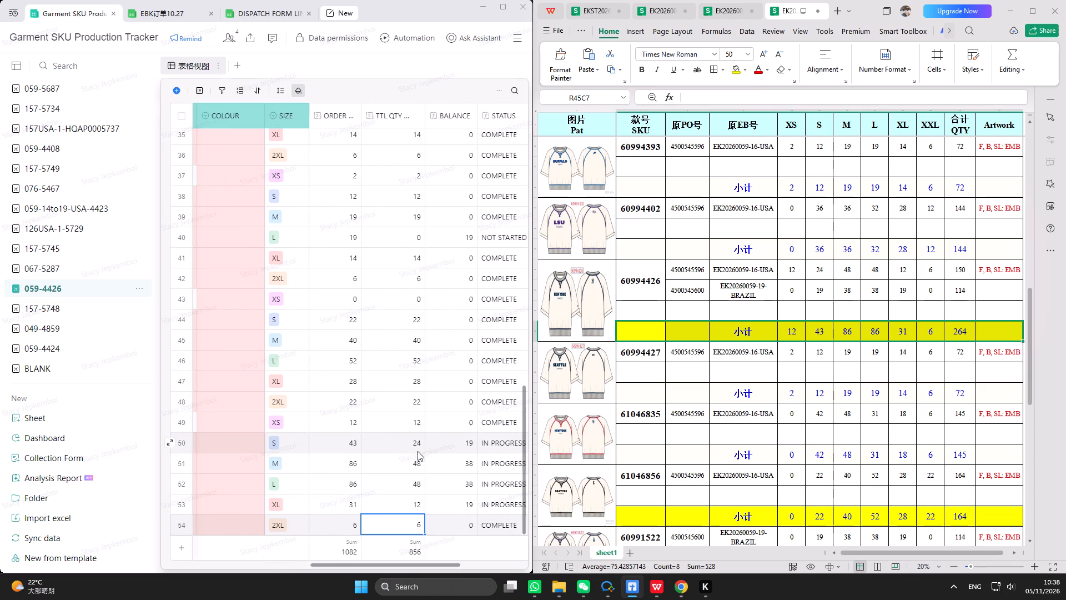
click(414, 446)
text(43)
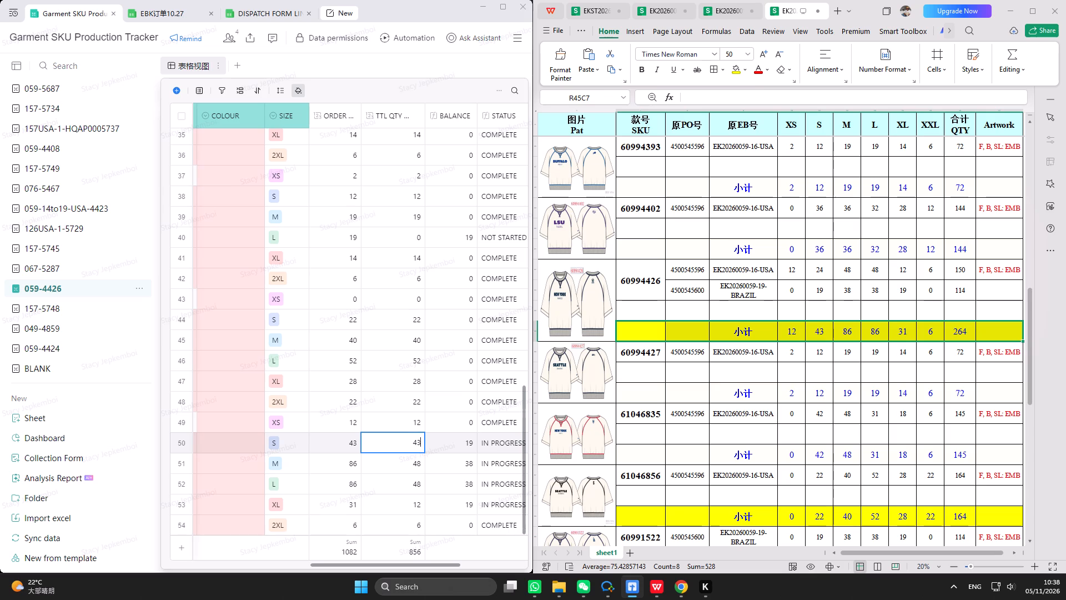
key(Return)
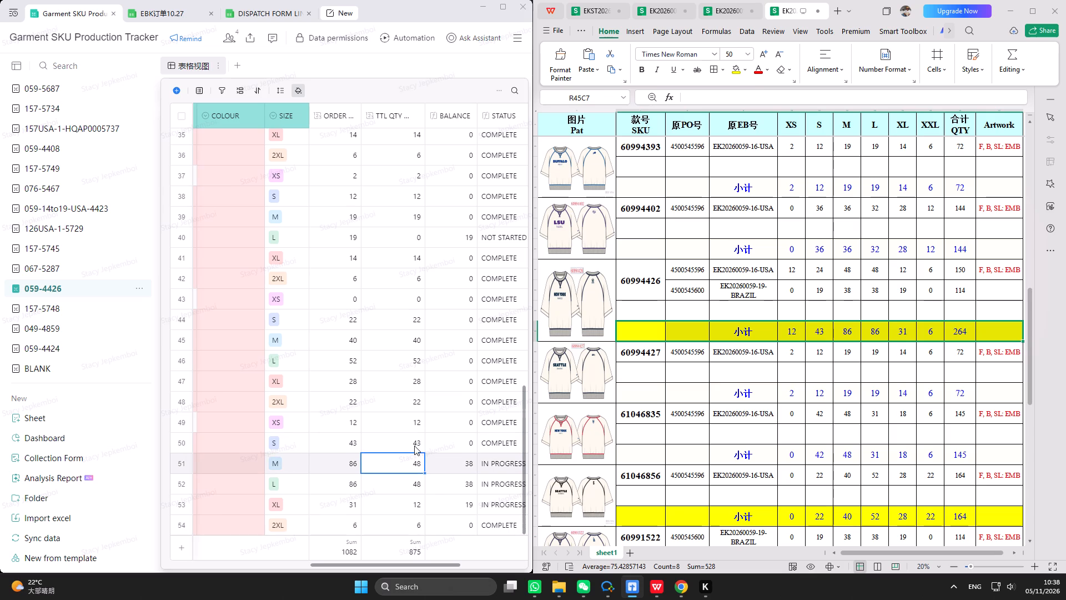
text(86)
key(Return)
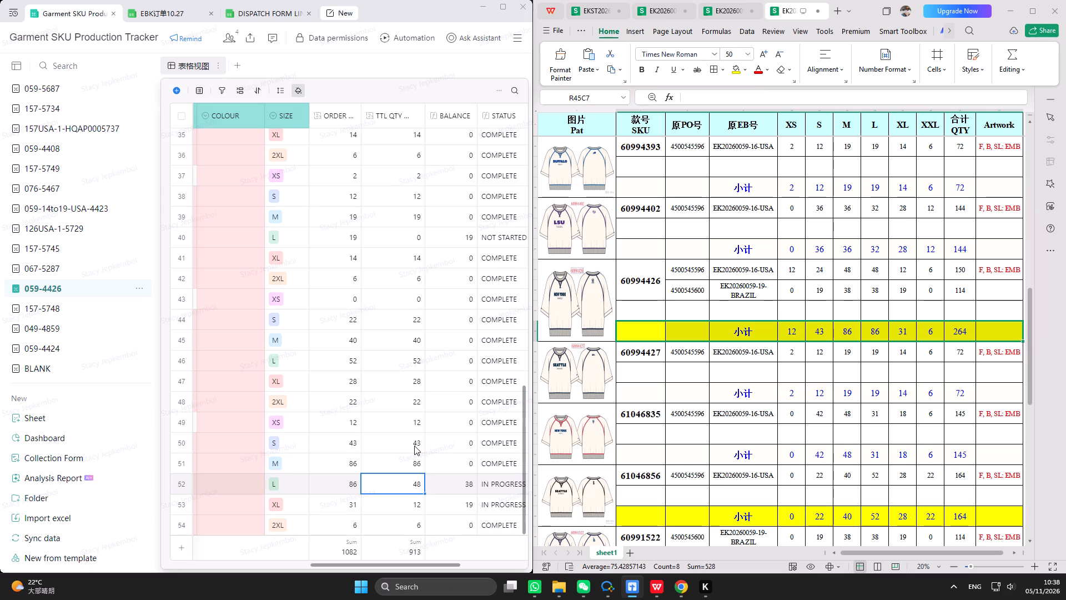
text(56)
key(Return)
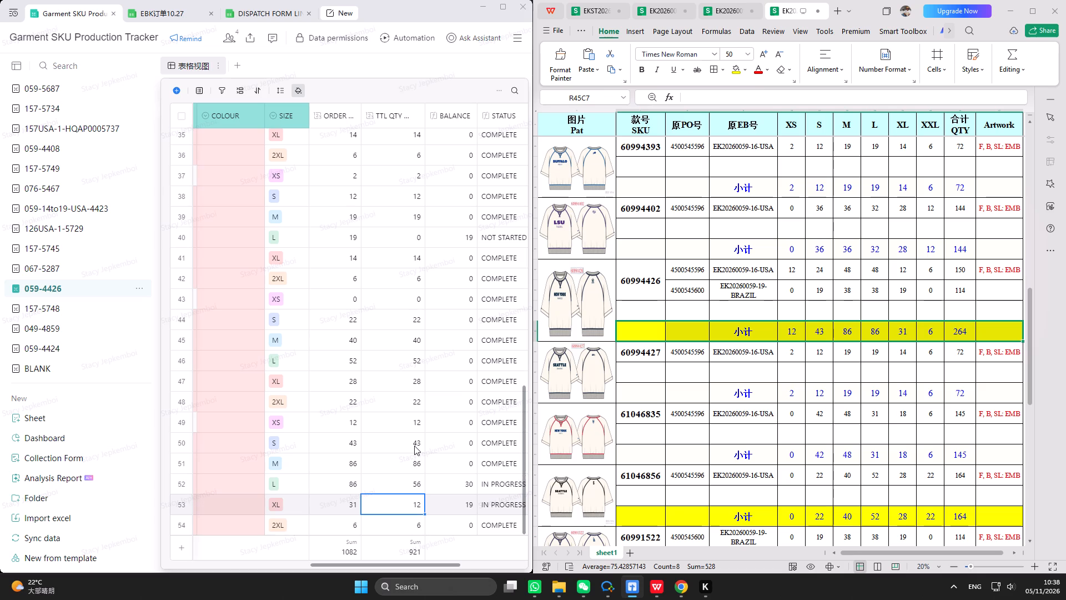
text(31)
key(Return)
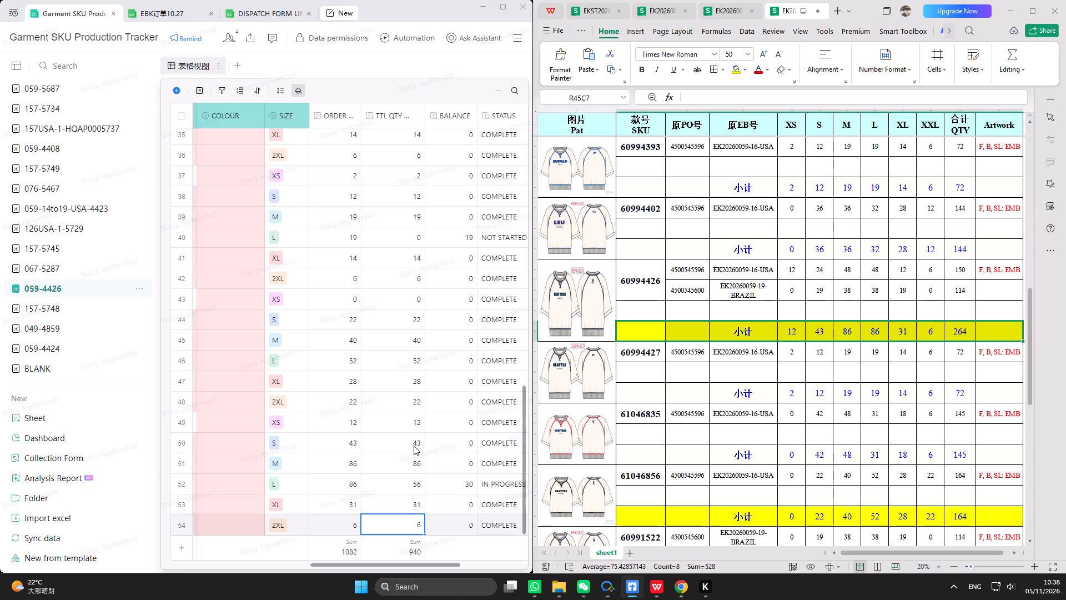
Set the TTL QTY of size S for SKU 60991510 in tracker row 8 to 30.
drag(364, 567, 308, 565)
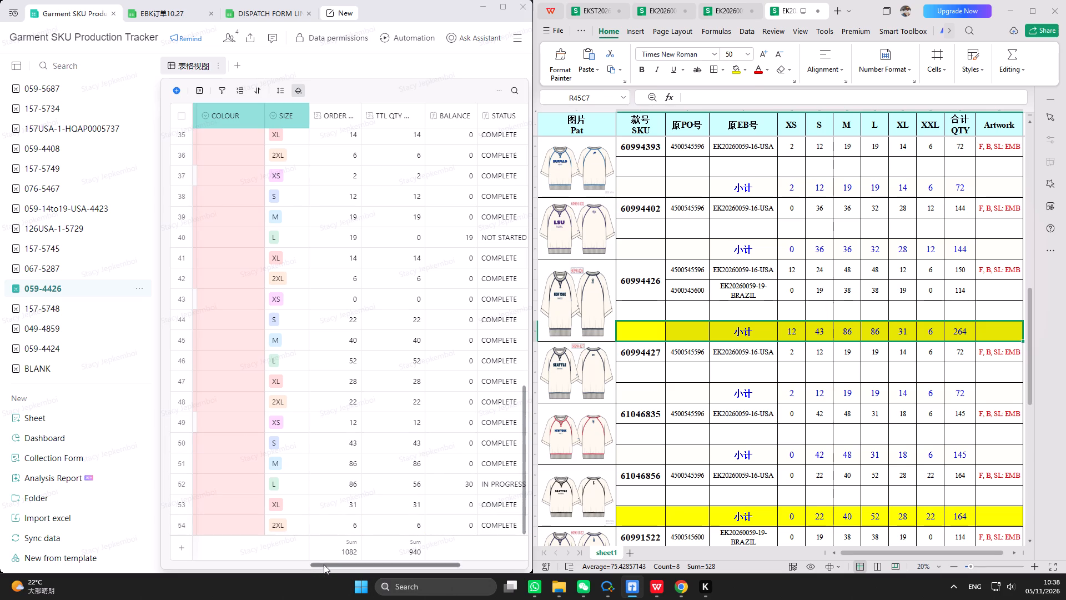
drag(324, 564, 259, 562)
scroll(280, 479, up, 3)
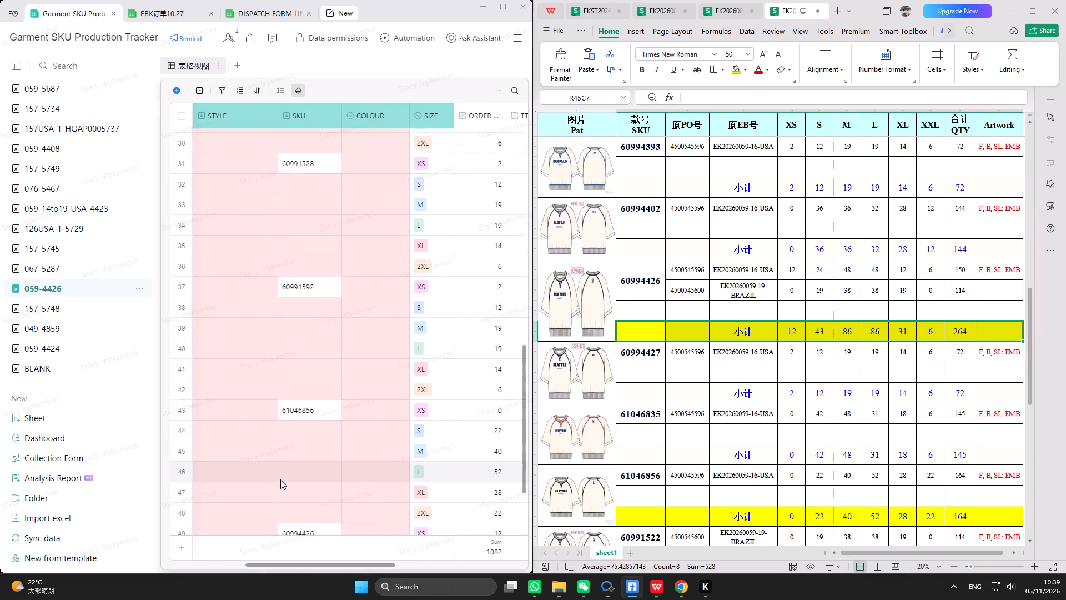
scroll(280, 479, up, 15)
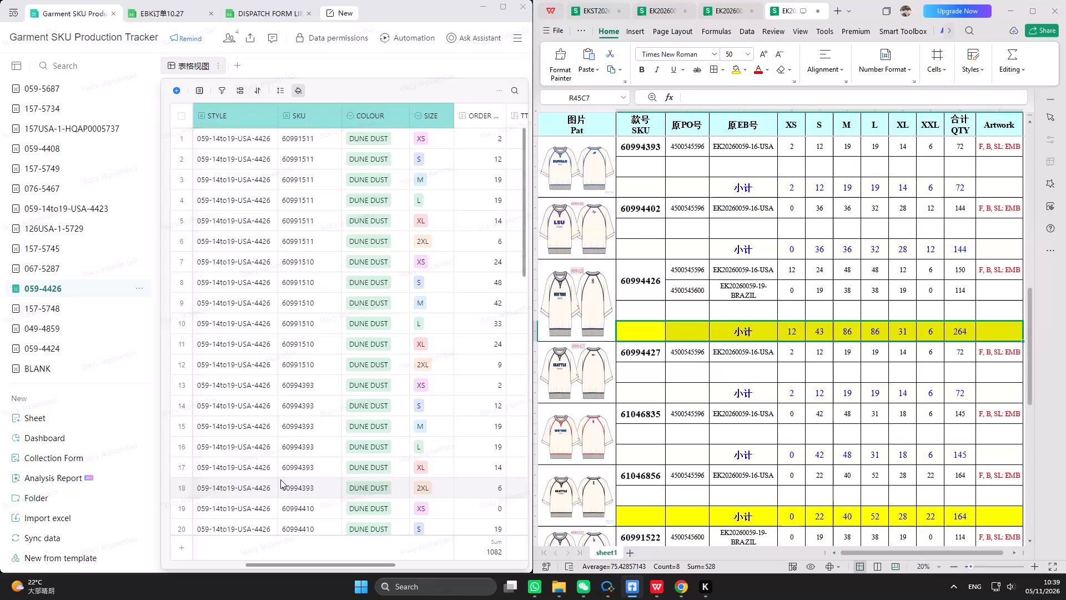
scroll(280, 479, up, 12)
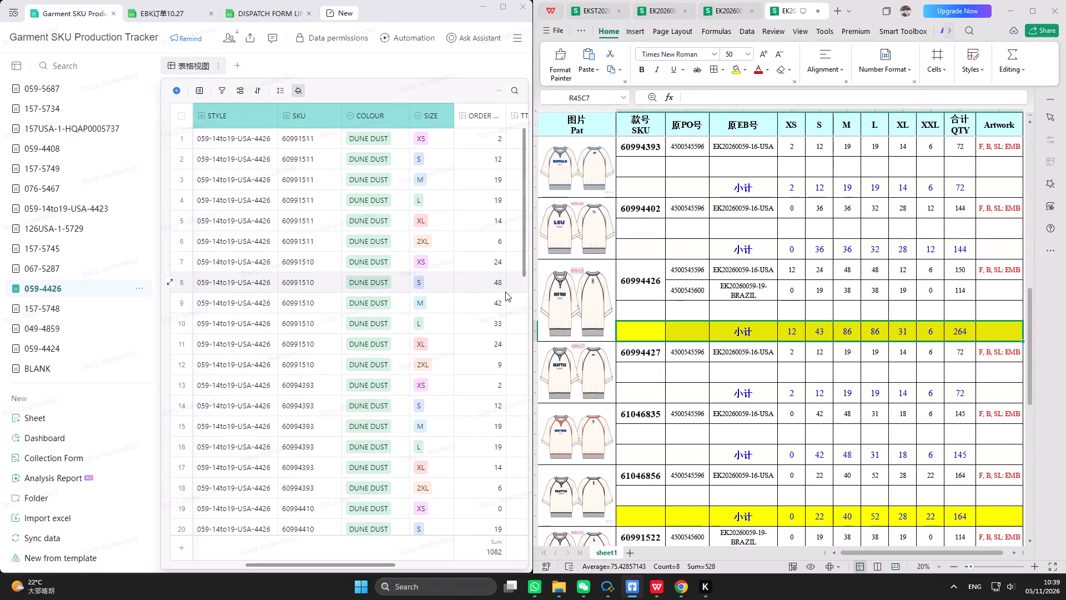
drag(390, 563, 434, 564)
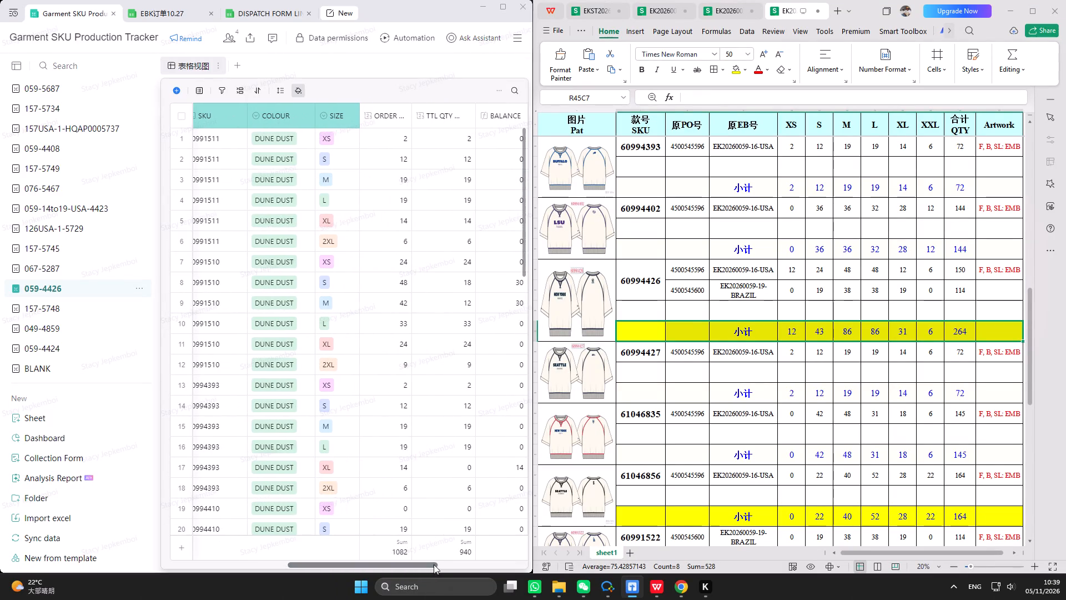
click(464, 285)
text(30)
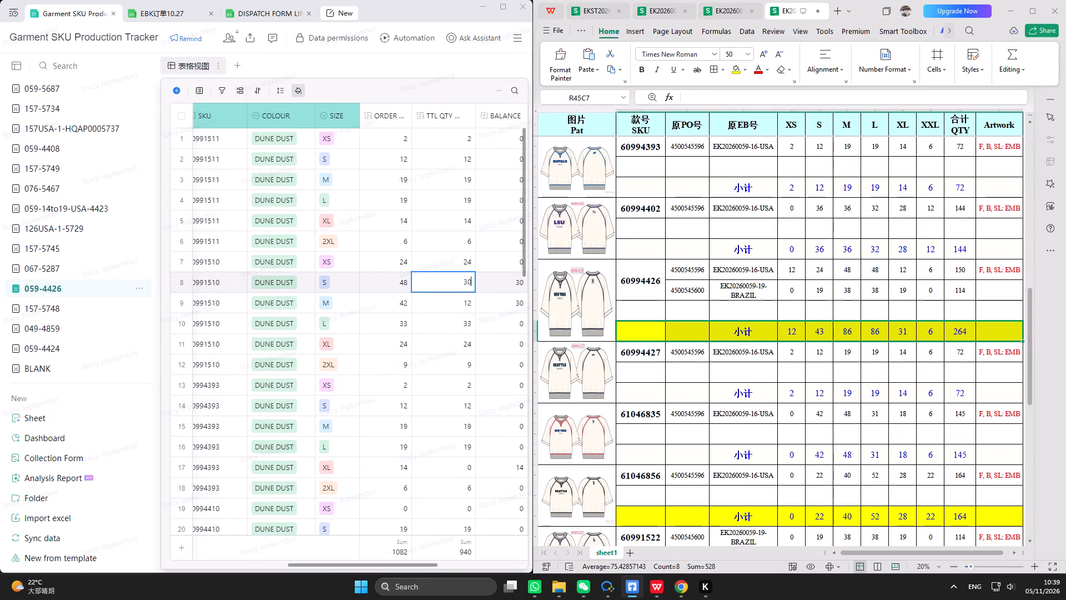
Set the date in tracker row 8 to 2026/11/5.
drag(400, 567, 310, 559)
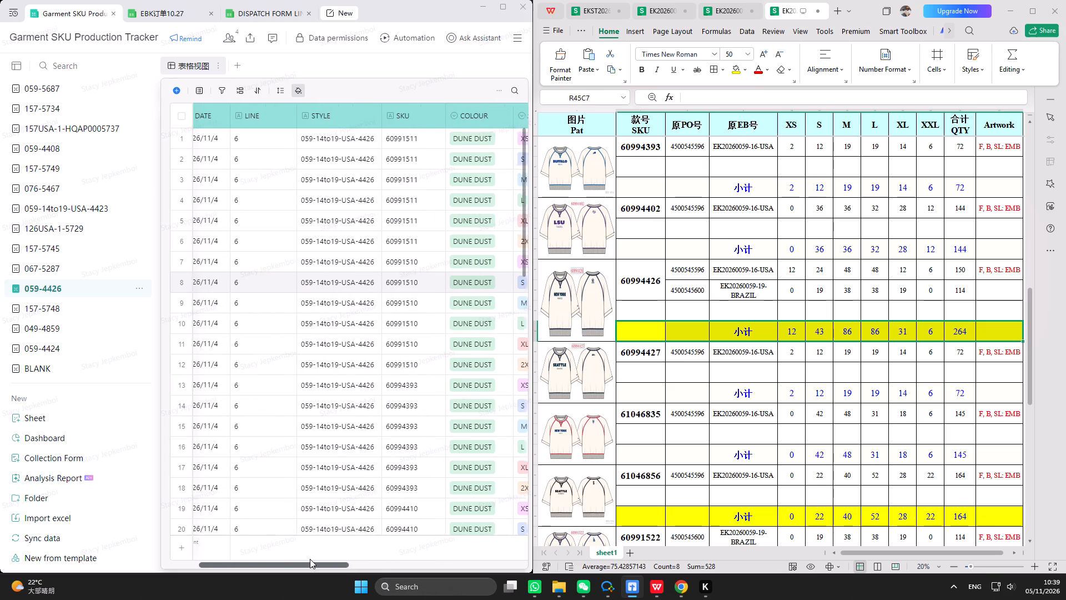
drag(310, 559, 223, 553)
double_click(203, 281)
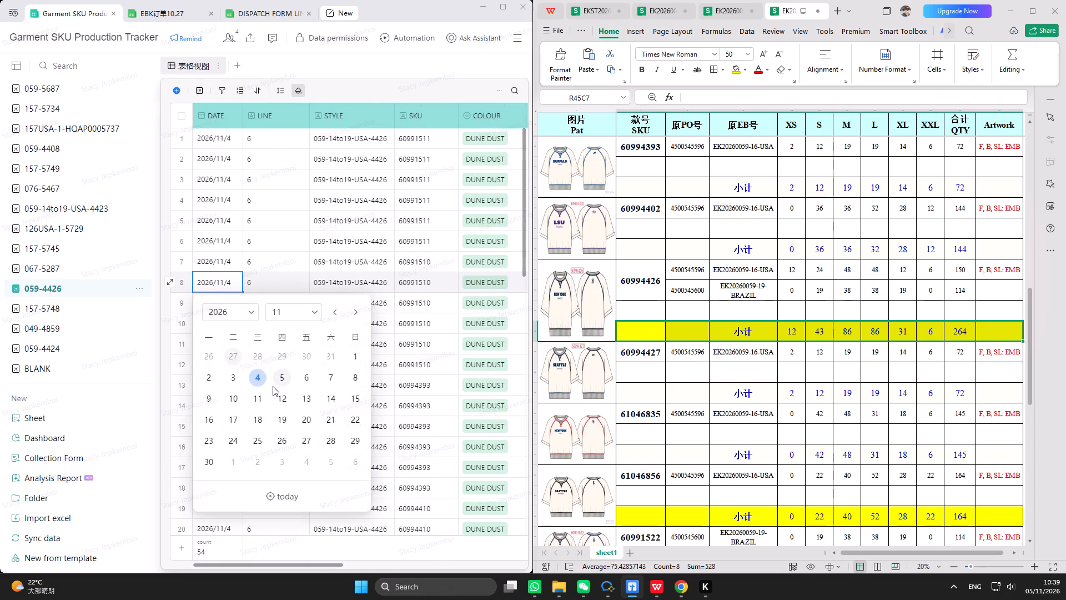
click(282, 378)
Look through the tracker's style, SKU, colour and size entries from row 1 to row 54.
drag(293, 566, 313, 567)
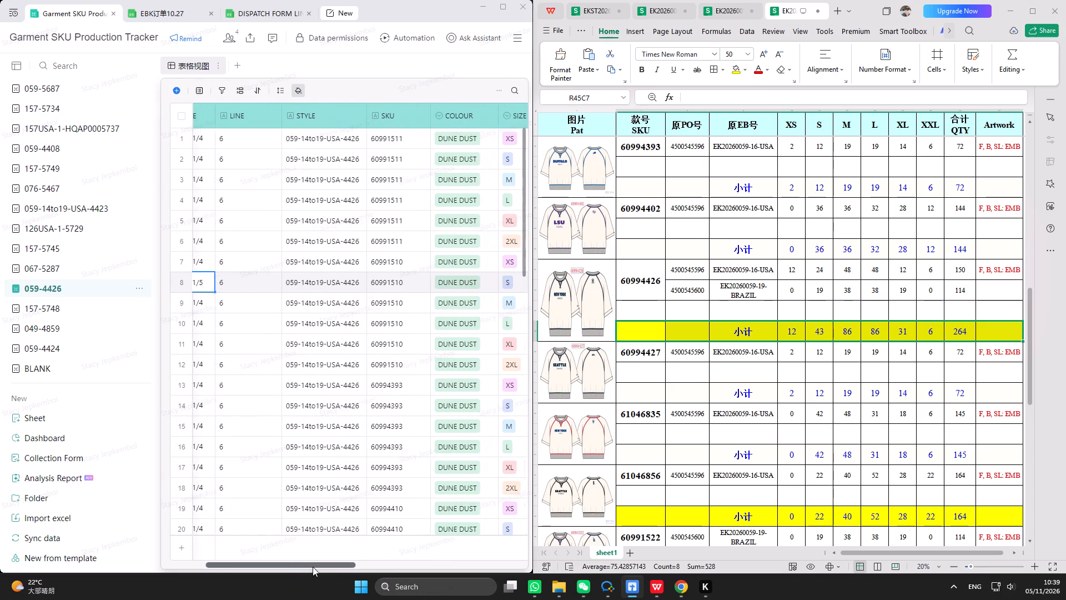
drag(313, 567, 329, 567)
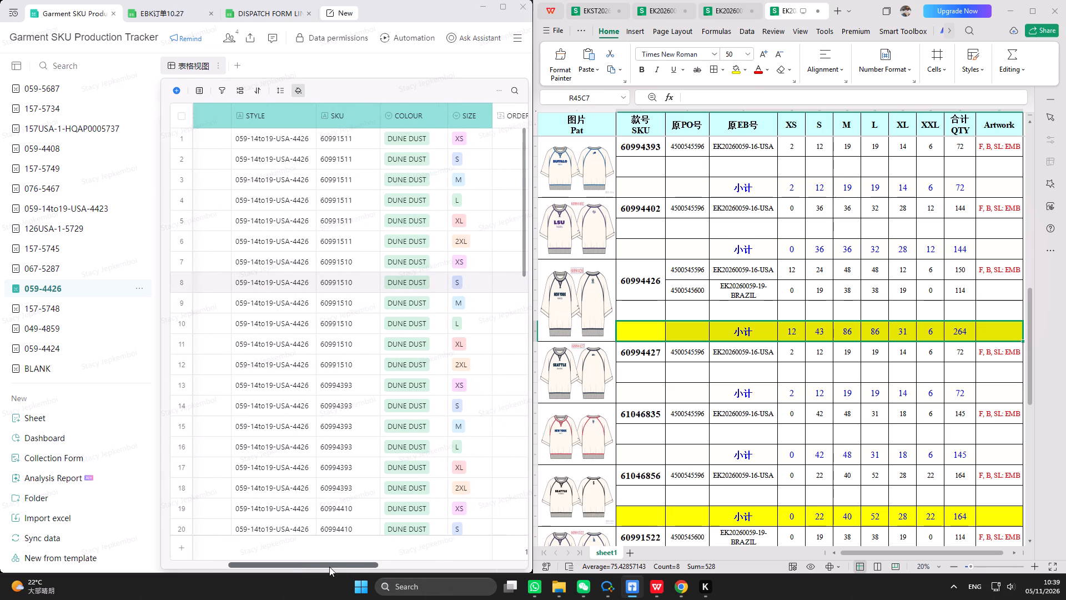
drag(329, 567, 337, 566)
scroll(321, 384, down, 4)
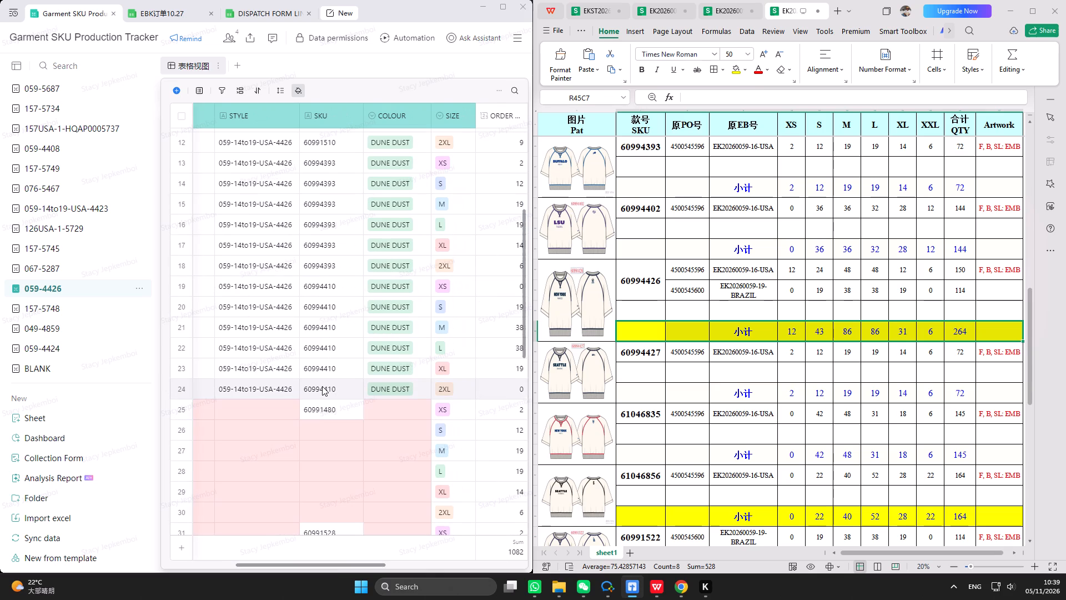
scroll(322, 386, down, 11)
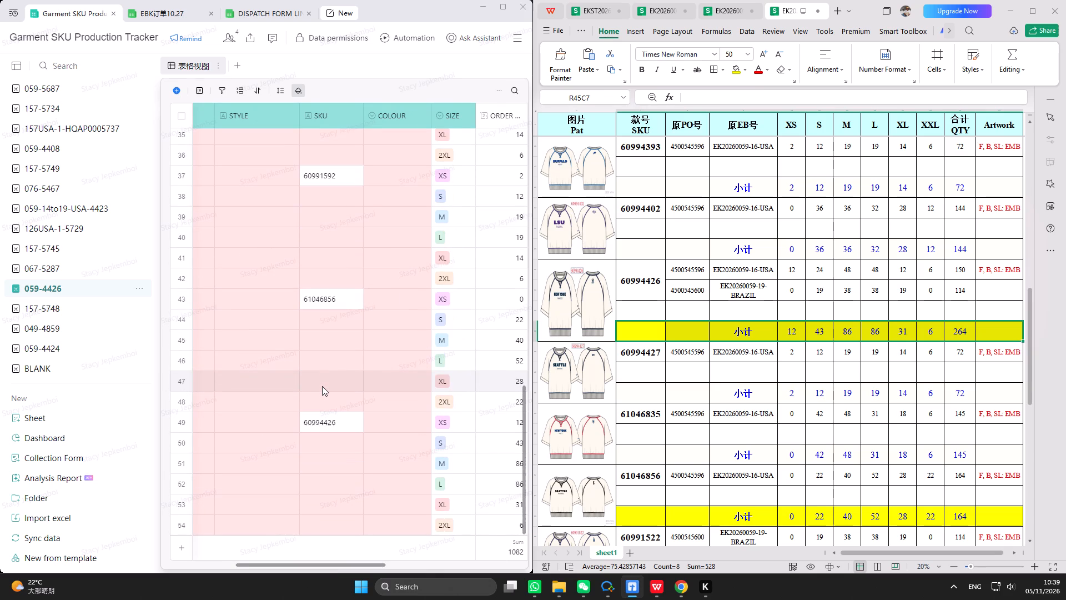
scroll(322, 386, down, 1)
scroll(322, 386, up, 18)
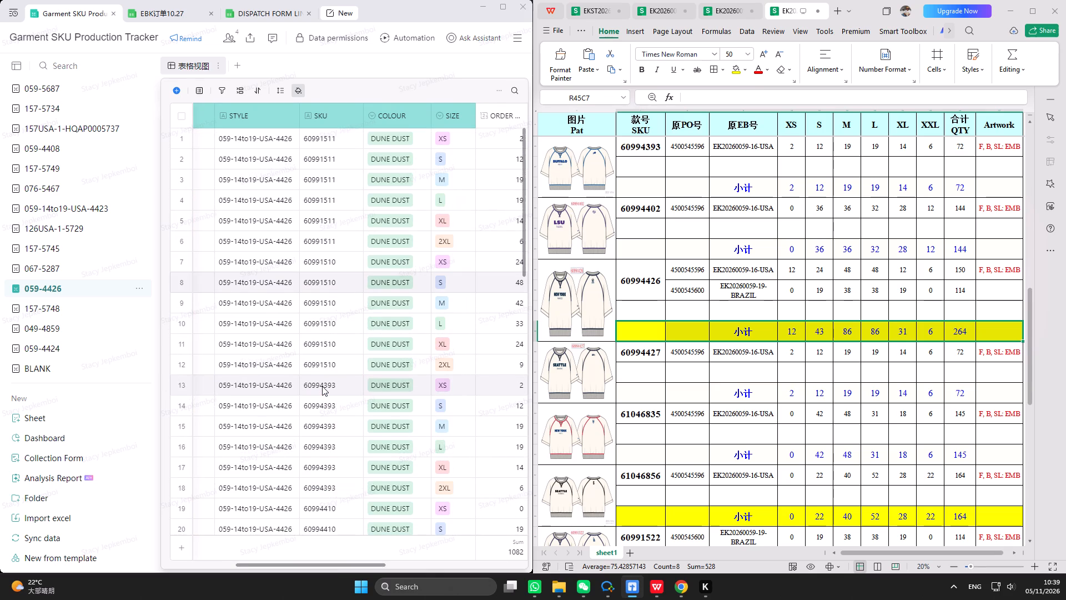
scroll(322, 386, down, 17)
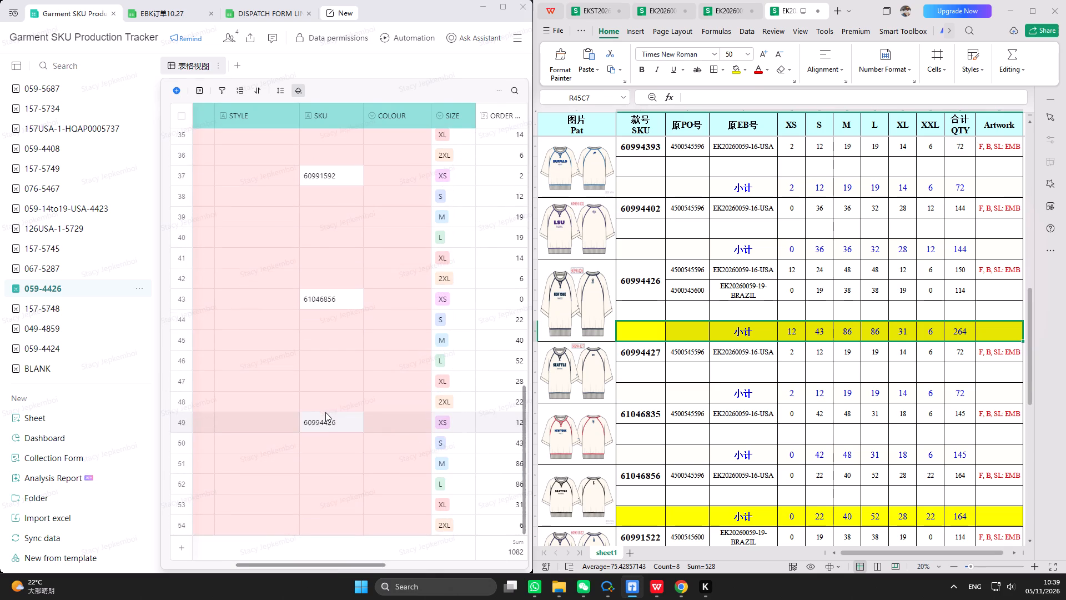
Insert one new record below row 54 at the end of the 059-4426 tracker table.
scroll(325, 413, down, 15)
click(506, 9)
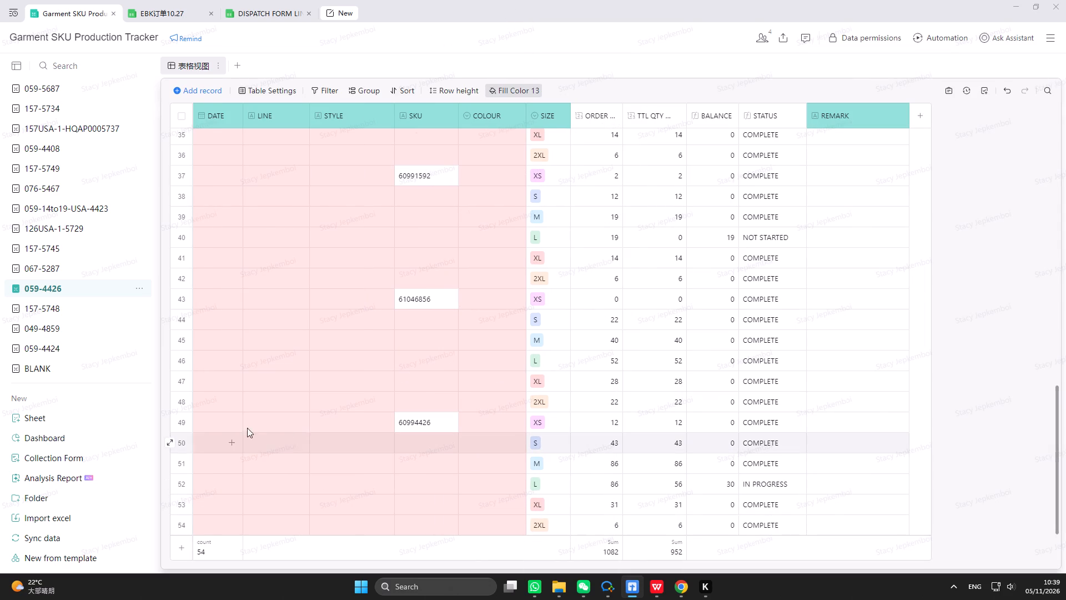
scroll(200, 436, up, 2)
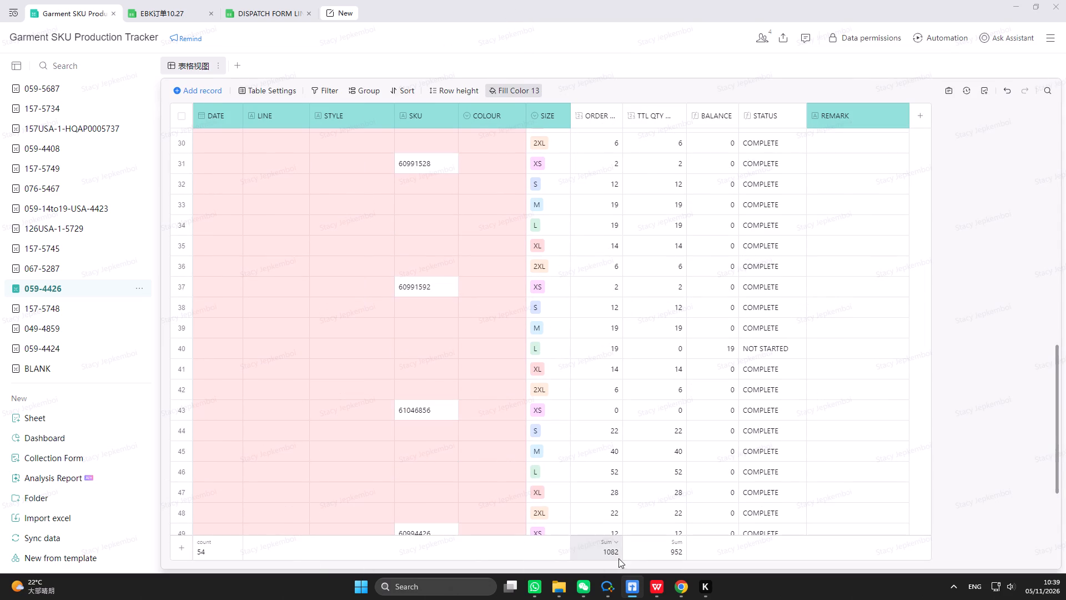
scroll(413, 490, up, 2)
scroll(394, 497, down, 3)
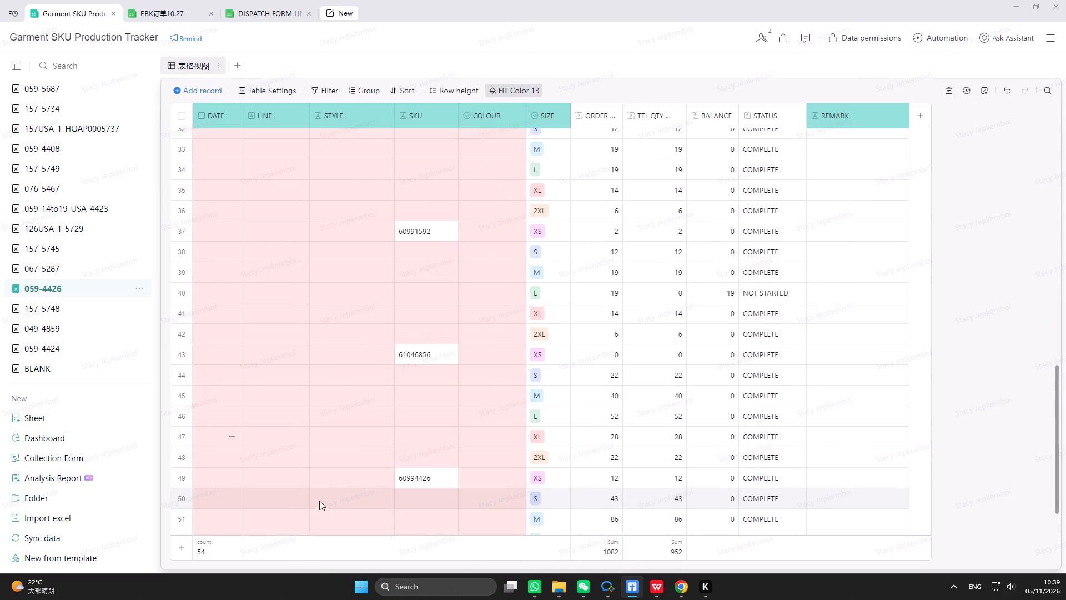
scroll(317, 501, down, 8)
click(220, 527)
right_click(197, 527)
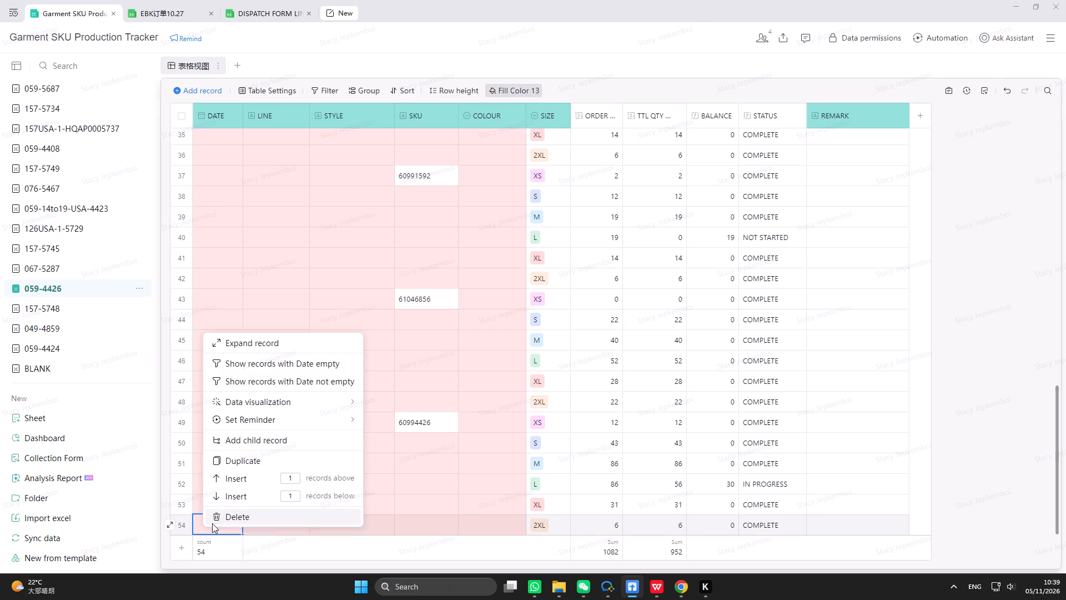
click(243, 493)
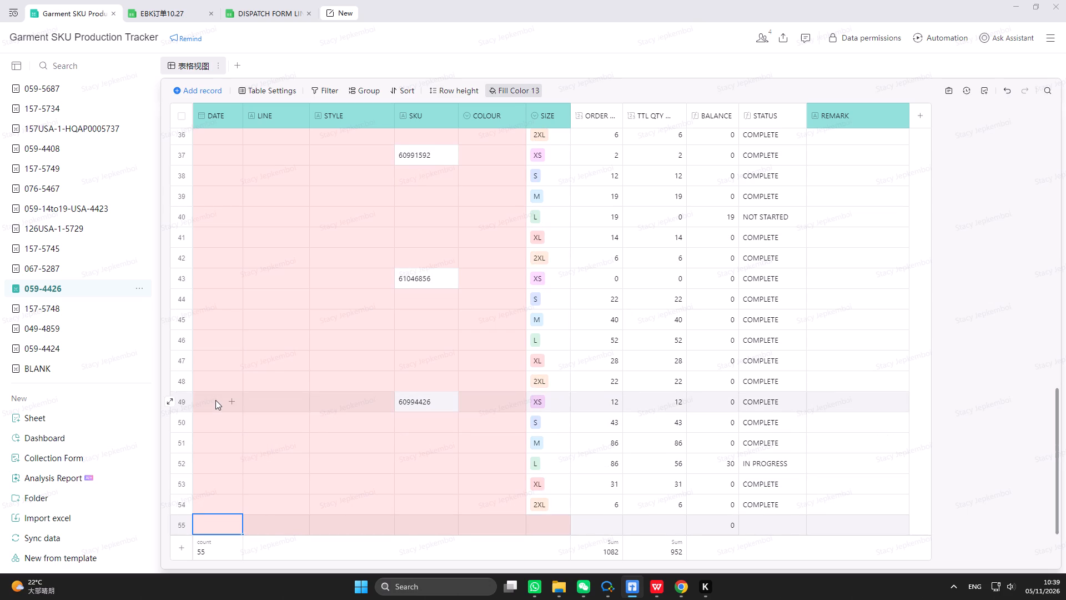
Copy the SKU 60994426 records in rows 49 to 54 and paste them starting at row 55.
drag(215, 400, 859, 493)
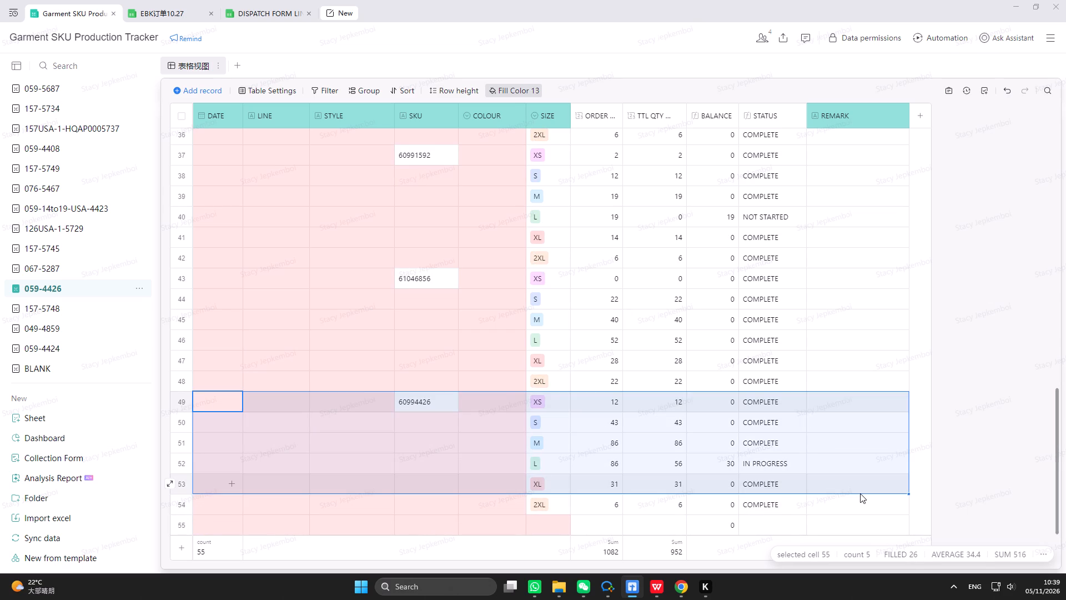
key(ctrl+c)
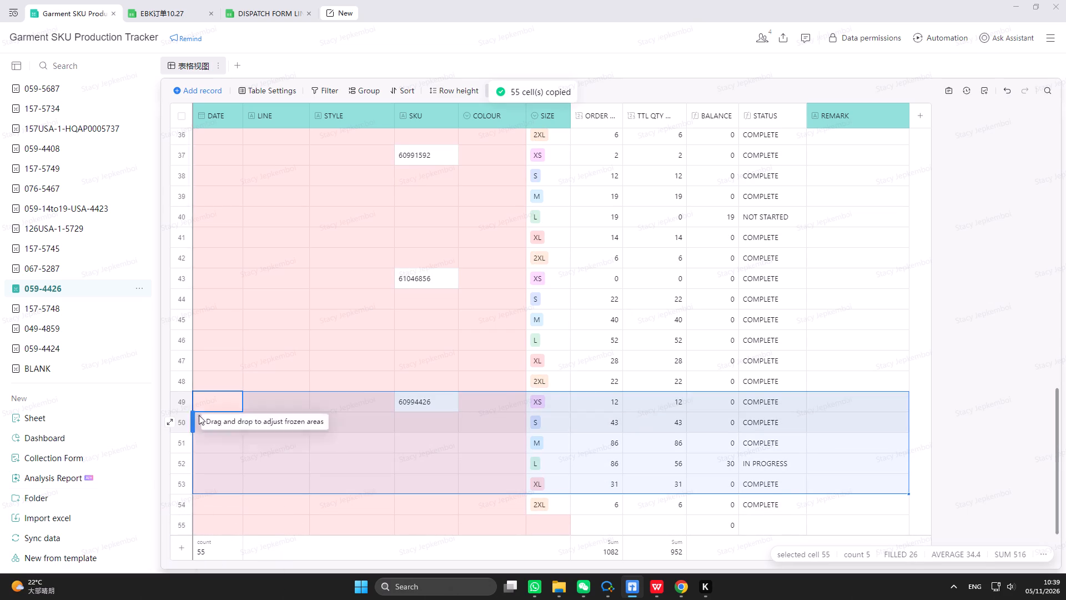
click(220, 421)
drag(218, 406, 842, 501)
key(ctrl+c)
scroll(221, 451, down, 3)
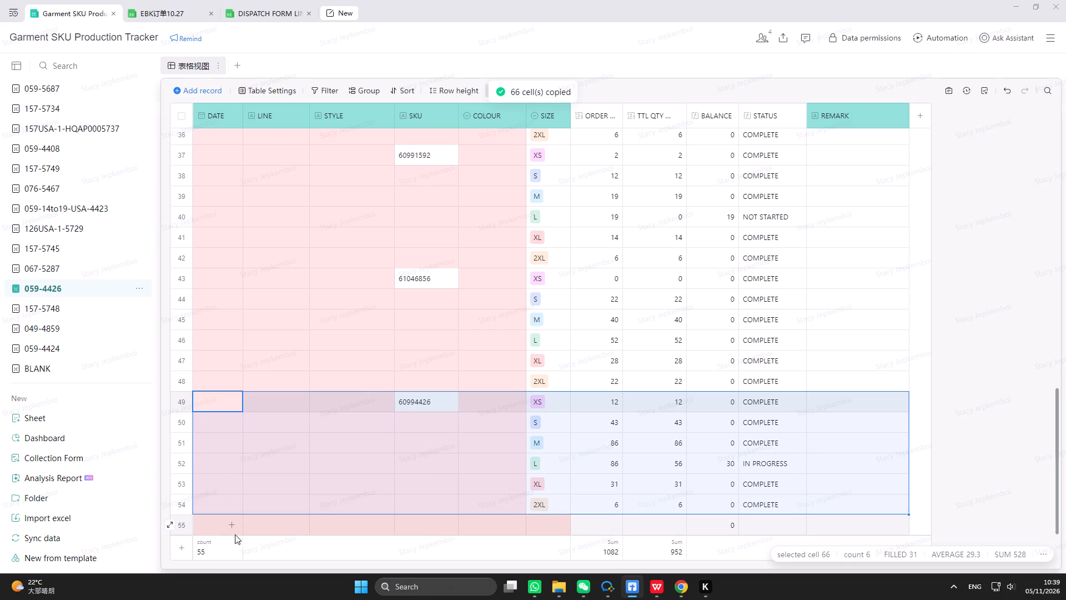
click(216, 525)
key(ctrl+v)
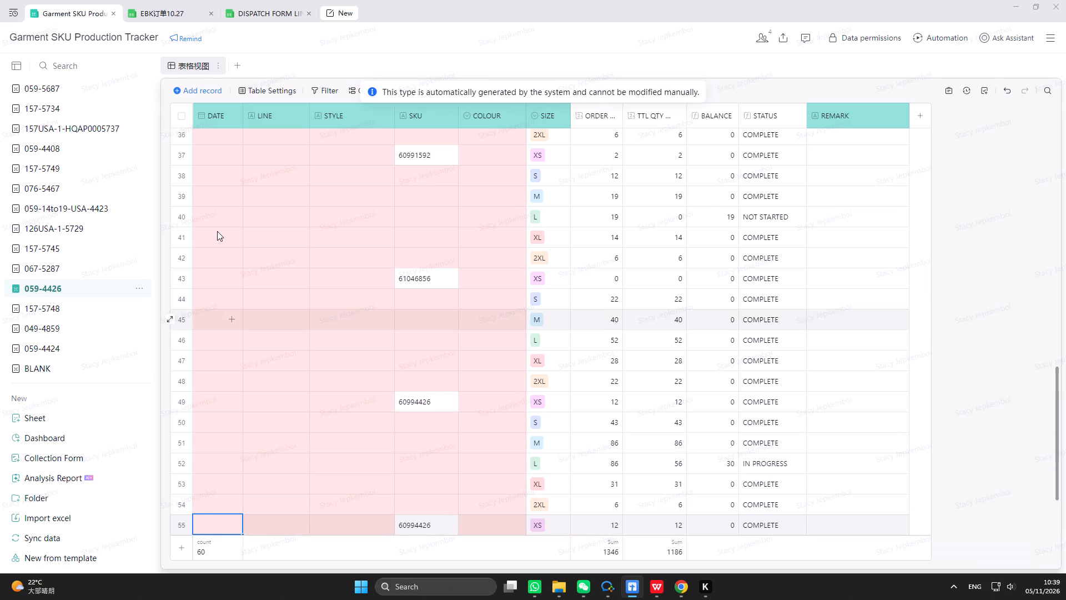
Replace the SKU in tracker row 55 with 60991499, copied from the first style in the order sheet.
scroll(333, 348, down, 4)
click(426, 427)
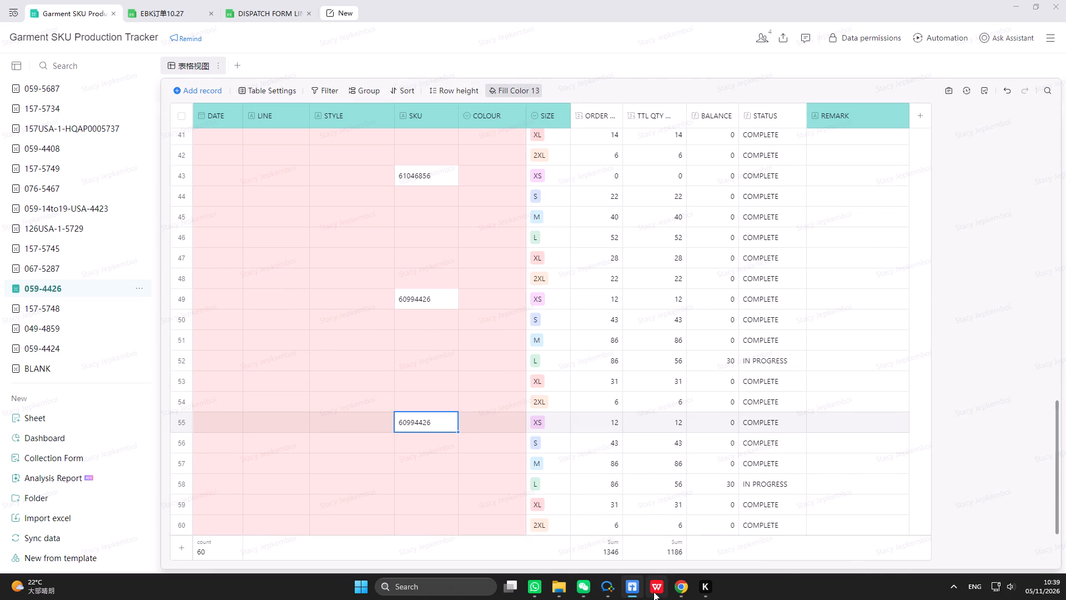
click(653, 592)
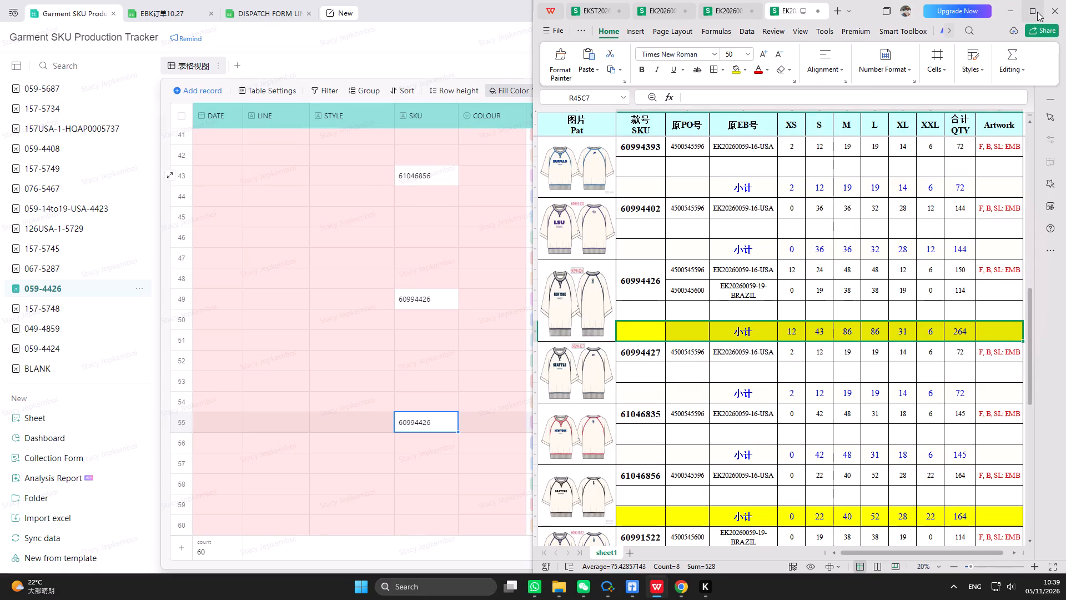
click(914, 83)
click(233, 155)
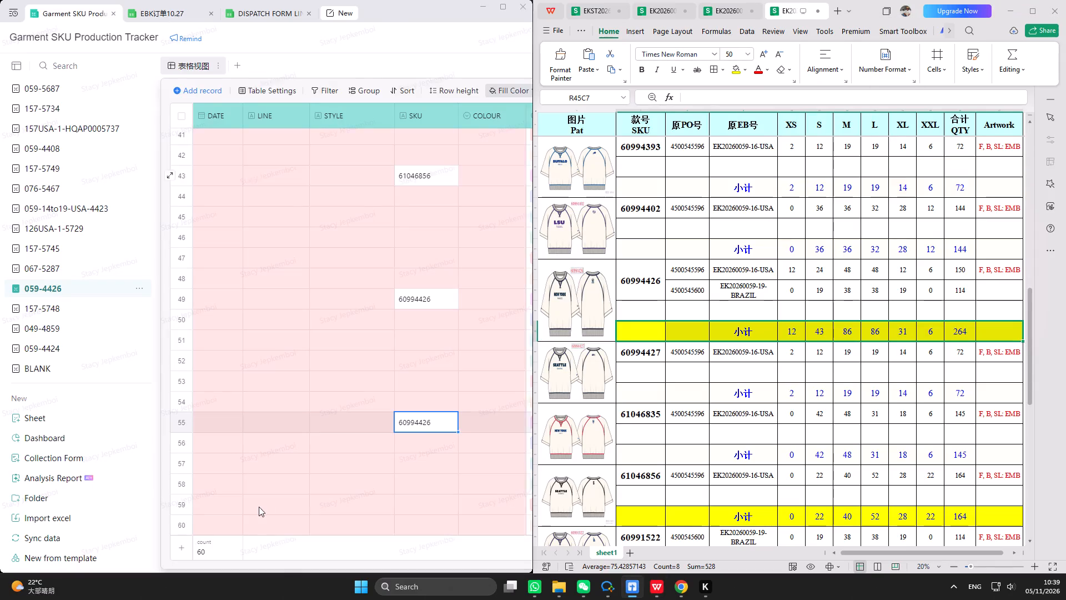
drag(288, 567, 331, 567)
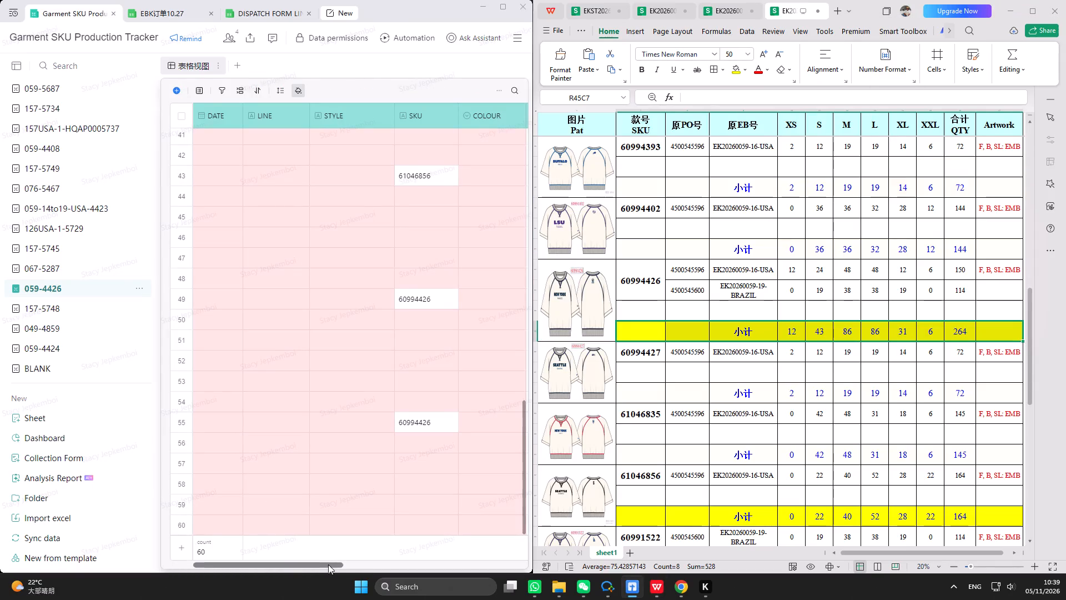
drag(328, 563, 399, 567)
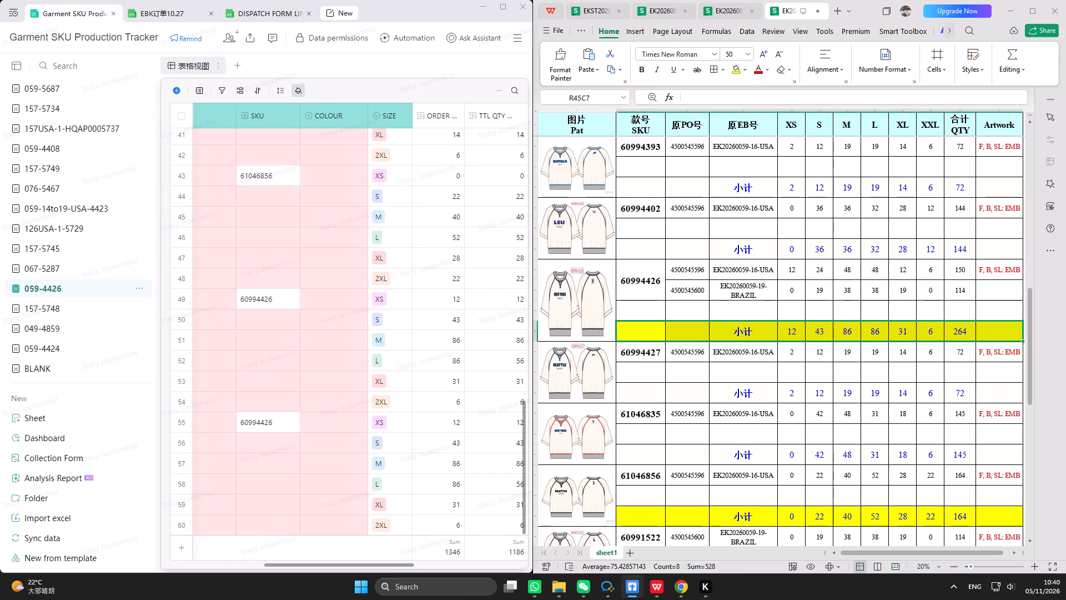
scroll(686, 359, down, 10)
scroll(691, 366, up, 6)
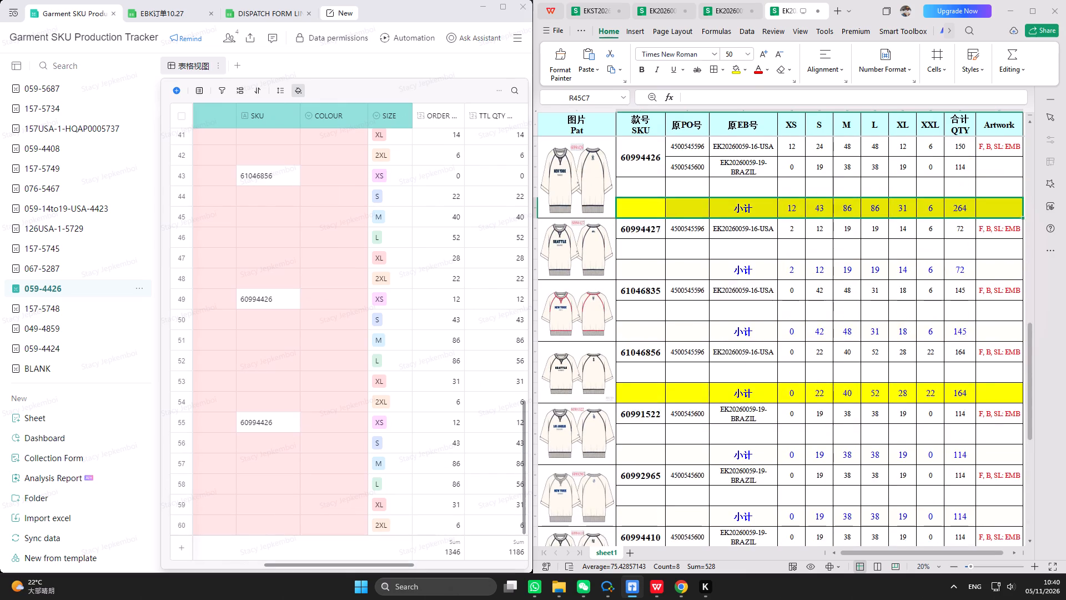
scroll(691, 366, up, 18)
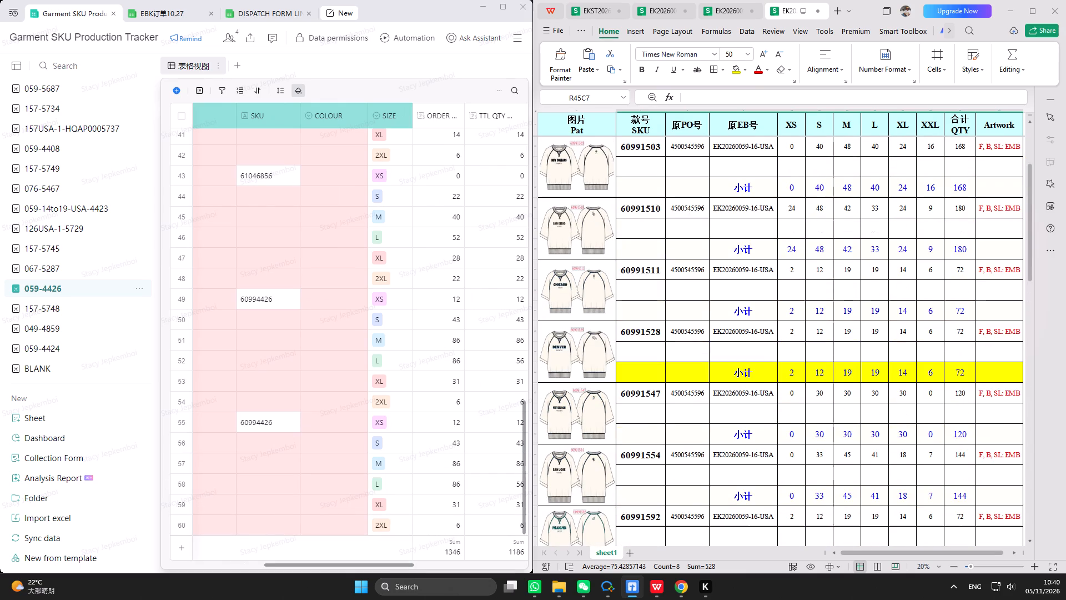
scroll(691, 366, up, 13)
click(653, 154)
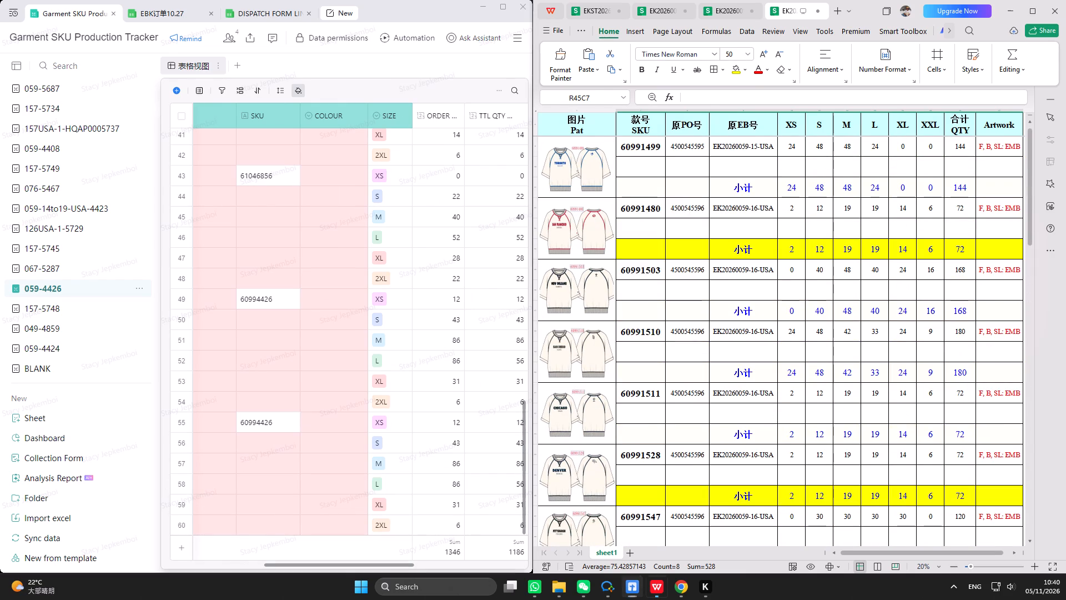
double_click(716, 99)
double_click(722, 73)
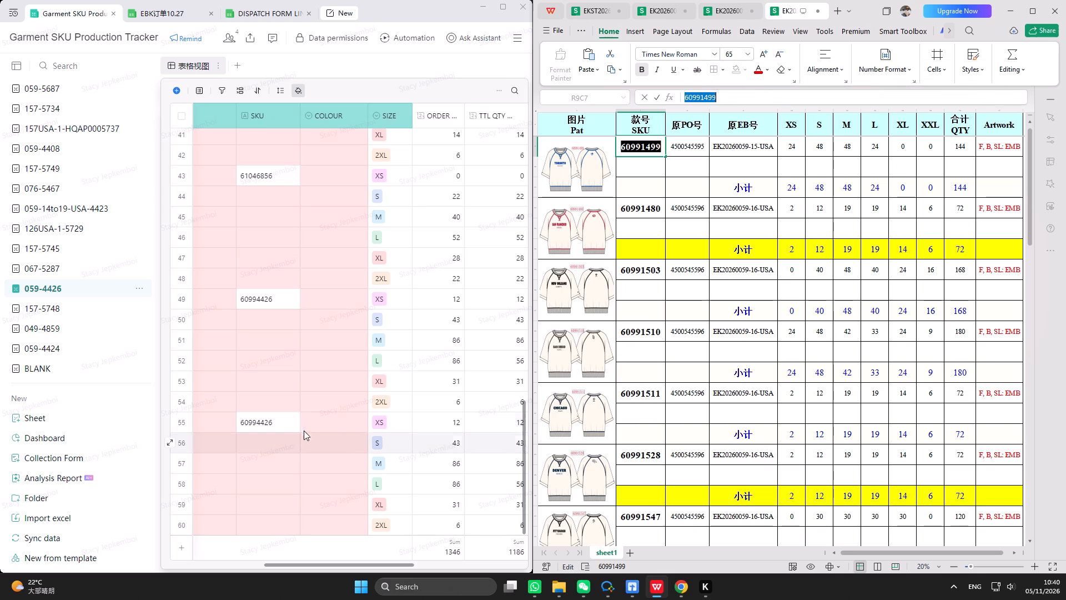
triple_click(272, 424)
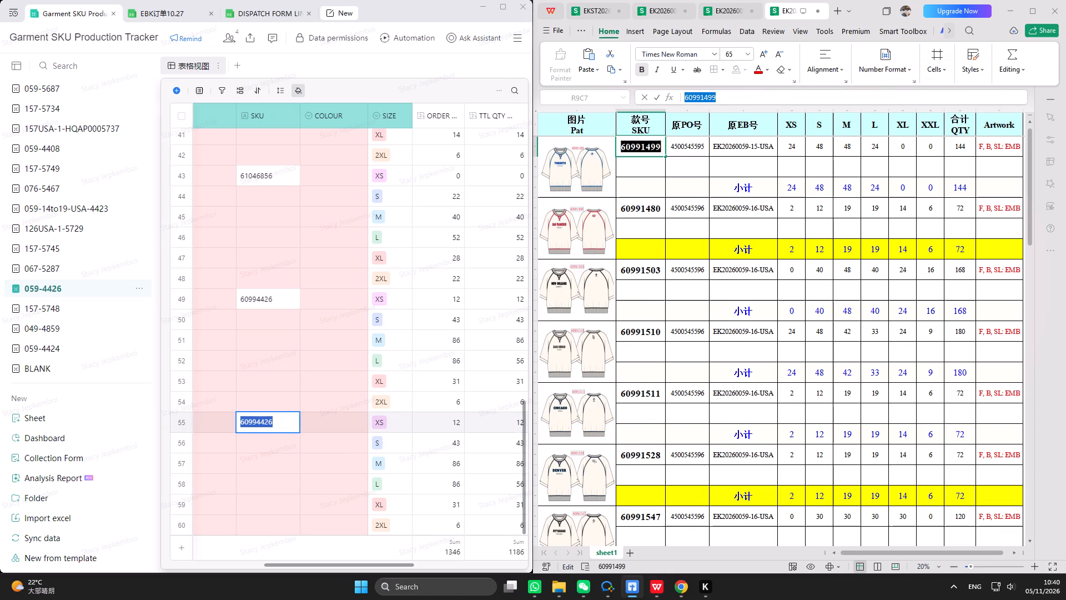
key(ctrl+v)
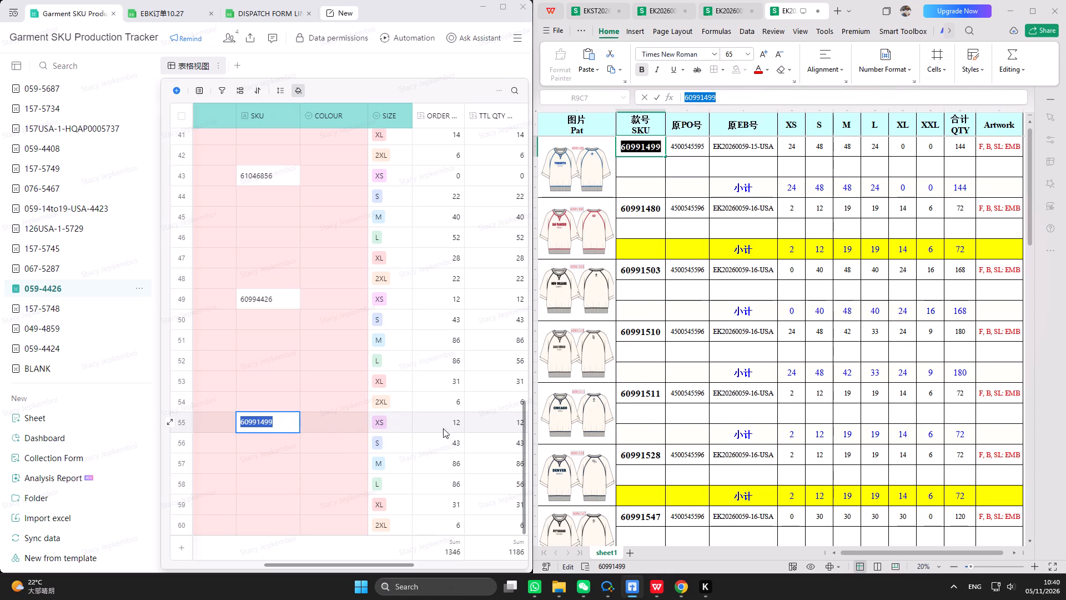
click(447, 422)
Highlight the 小计 subtotal row of SKU 60991499 in the order sheet in yellow.
drag(655, 188, 658, 188)
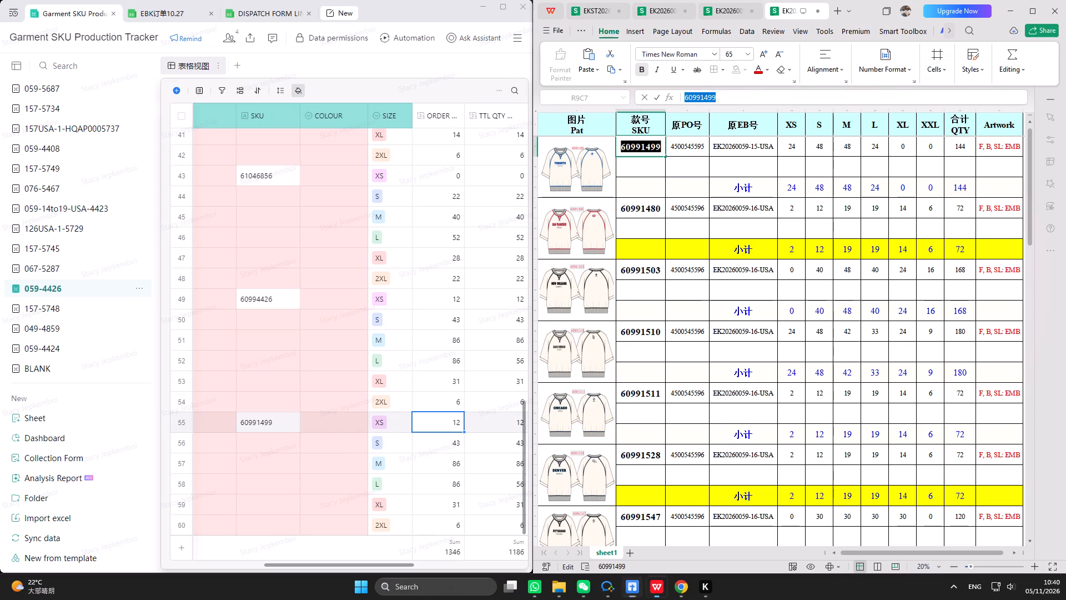
drag(658, 188, 1017, 188)
click(738, 68)
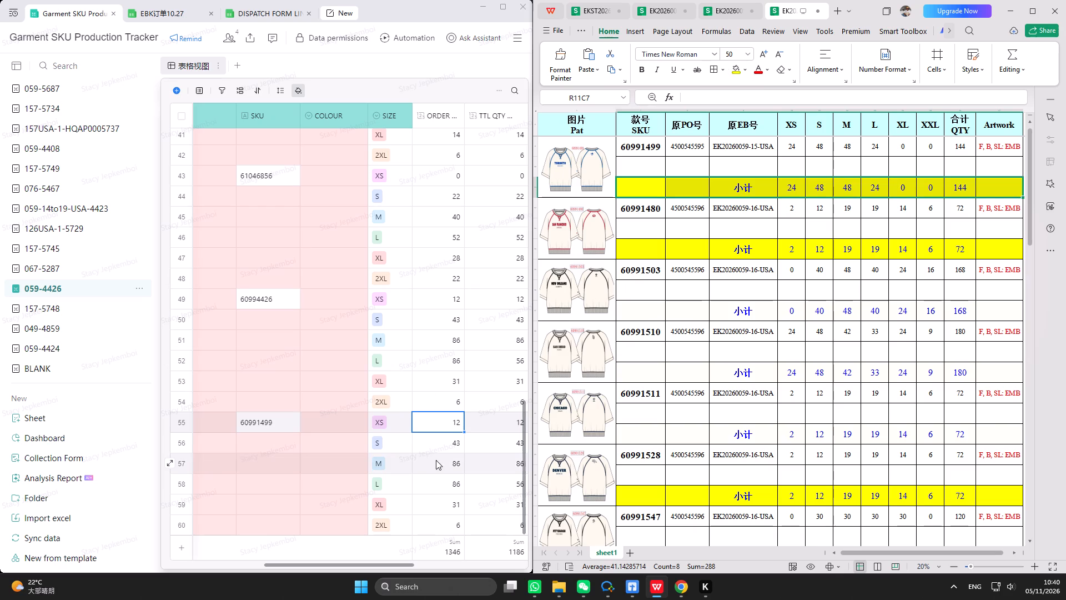
Set the ORDER quantities for sizes XS to 2XL in tracker rows 55 to 60 to 24, 48, 48, 24, 0 and 0.
click(445, 444)
click(445, 426)
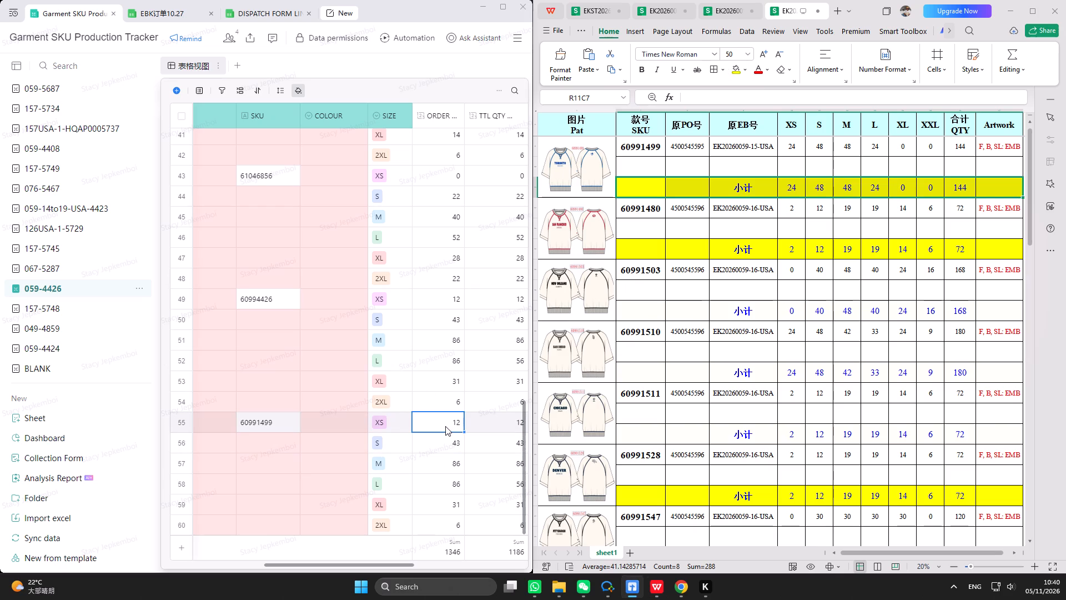
text(24)
key(Return)
text(48)
key(Return)
text(48)
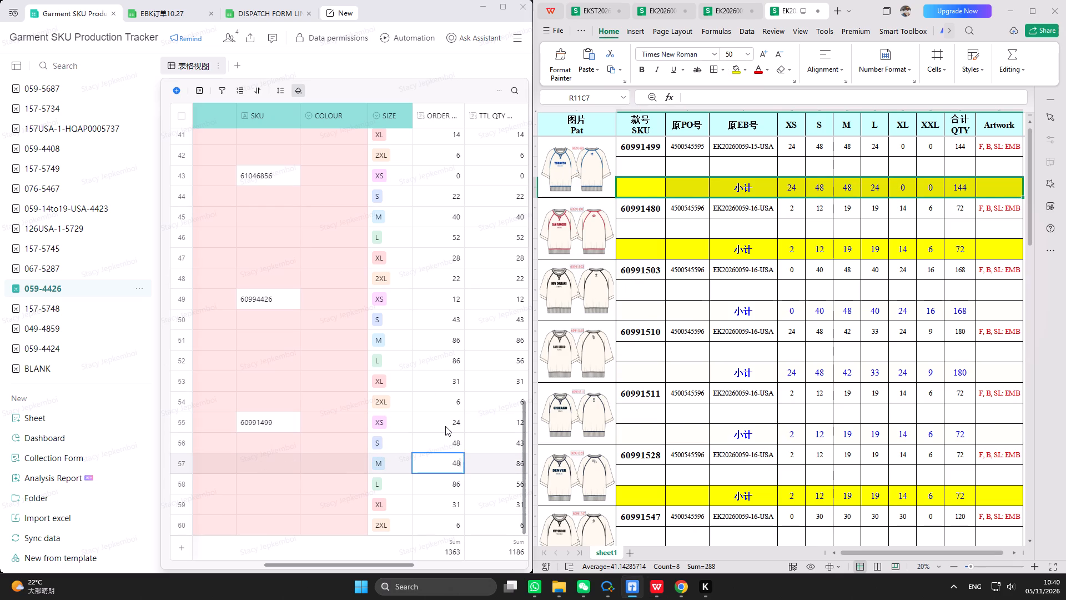
key(Return)
text(24)
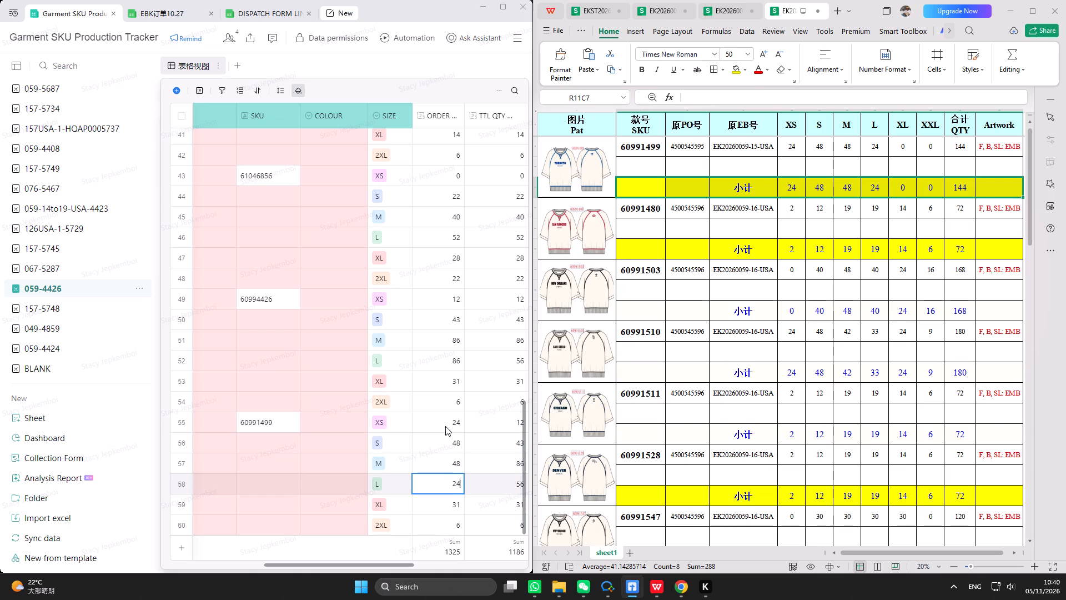
key(Return)
key(0)
key(Return)
key(0)
key(Return)
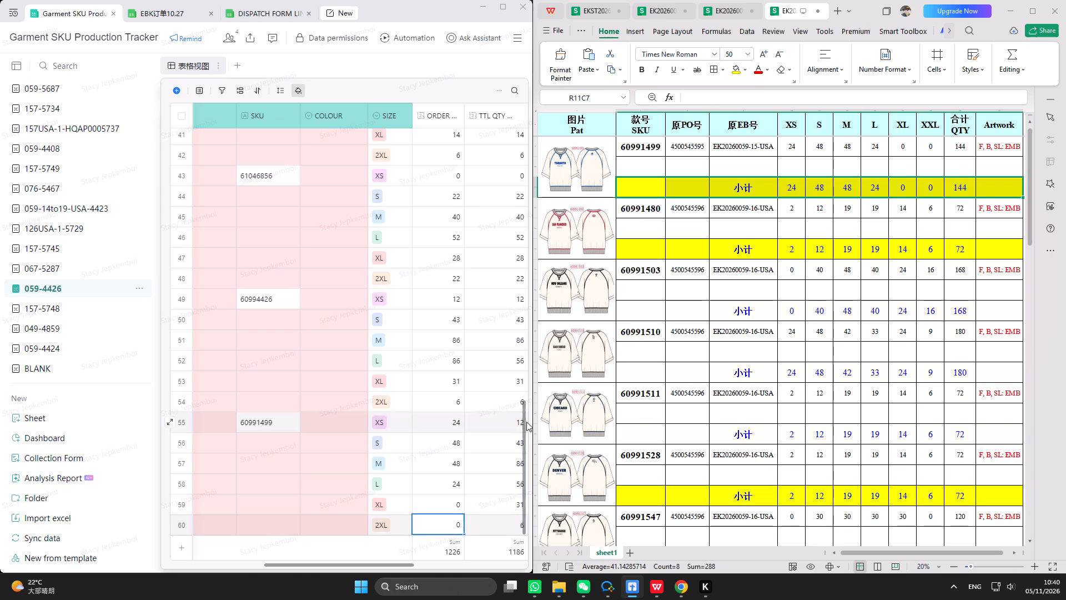
Enter TTL QTY values 24, 48, 48, 24, 0 and 0 for sizes XS to 2XL in tracker rows 55 to 60.
click(479, 424)
drag(381, 564, 401, 562)
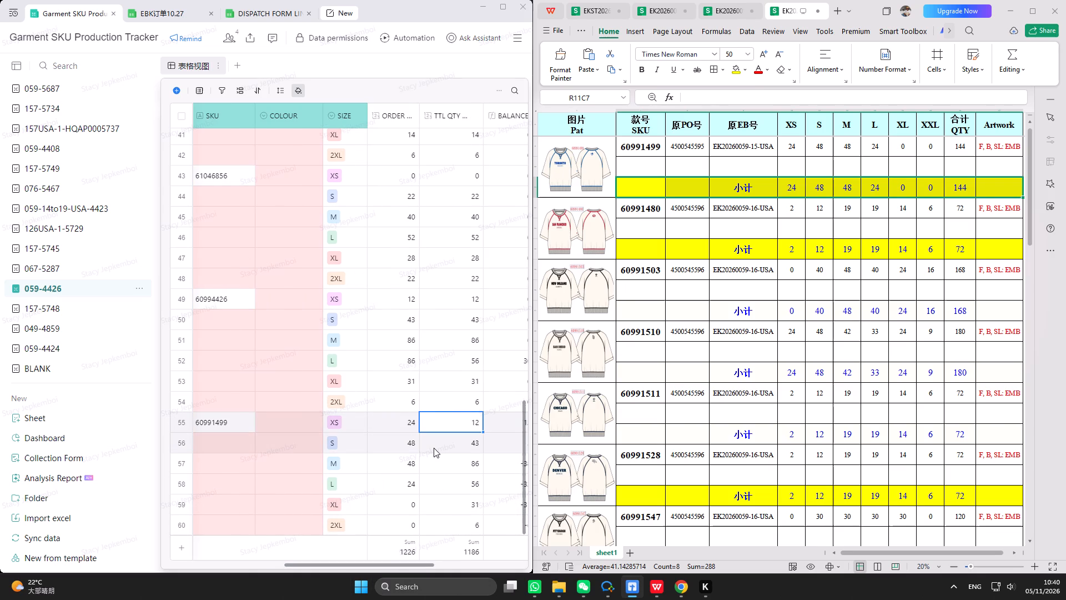
text(24)
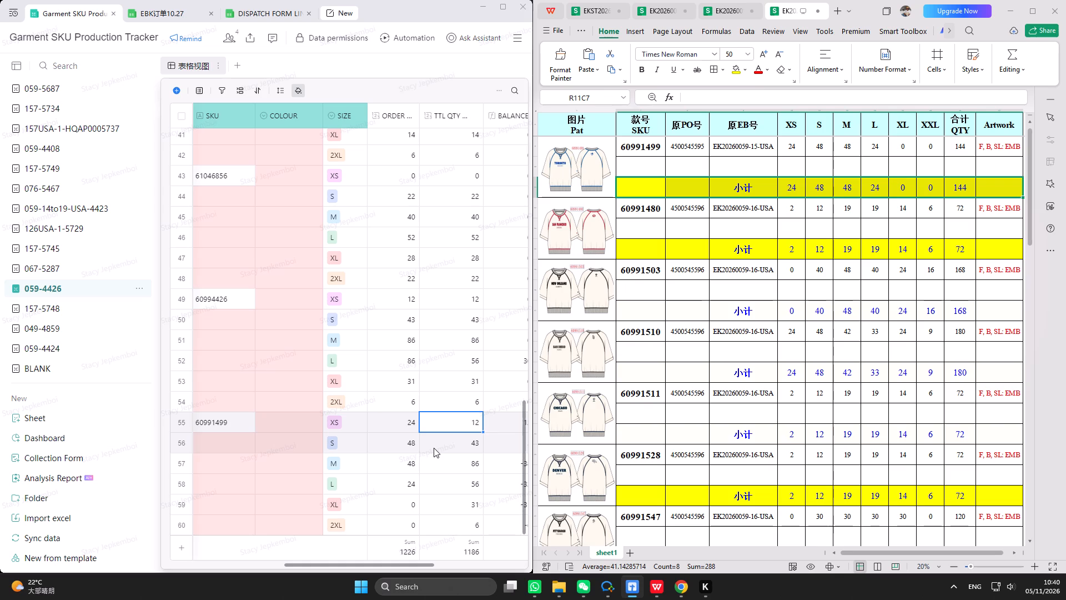
key(Return)
text(48)
key(Return)
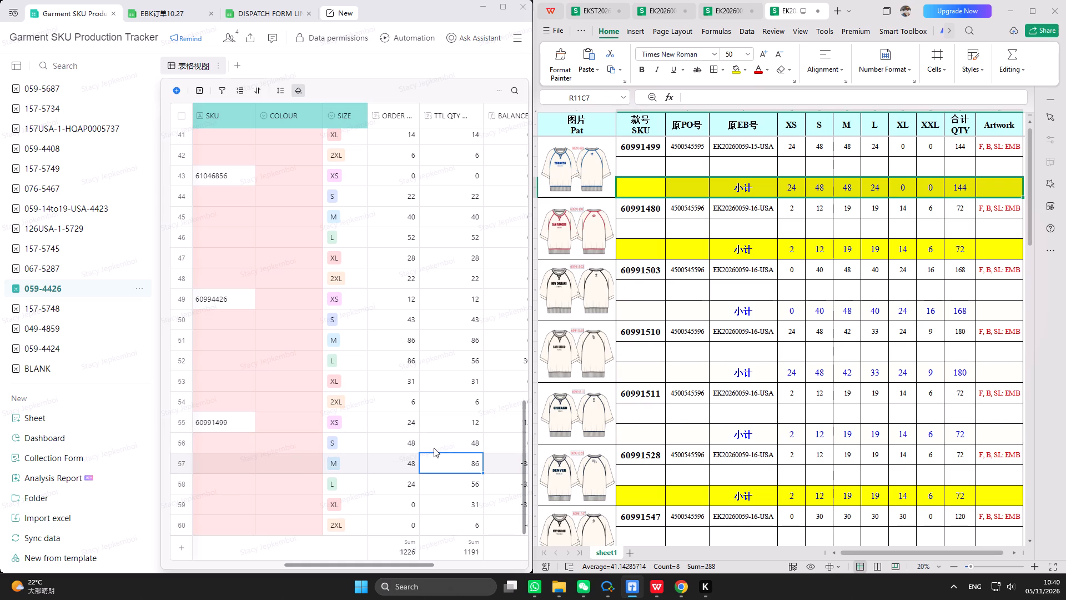
text(48)
key(Return)
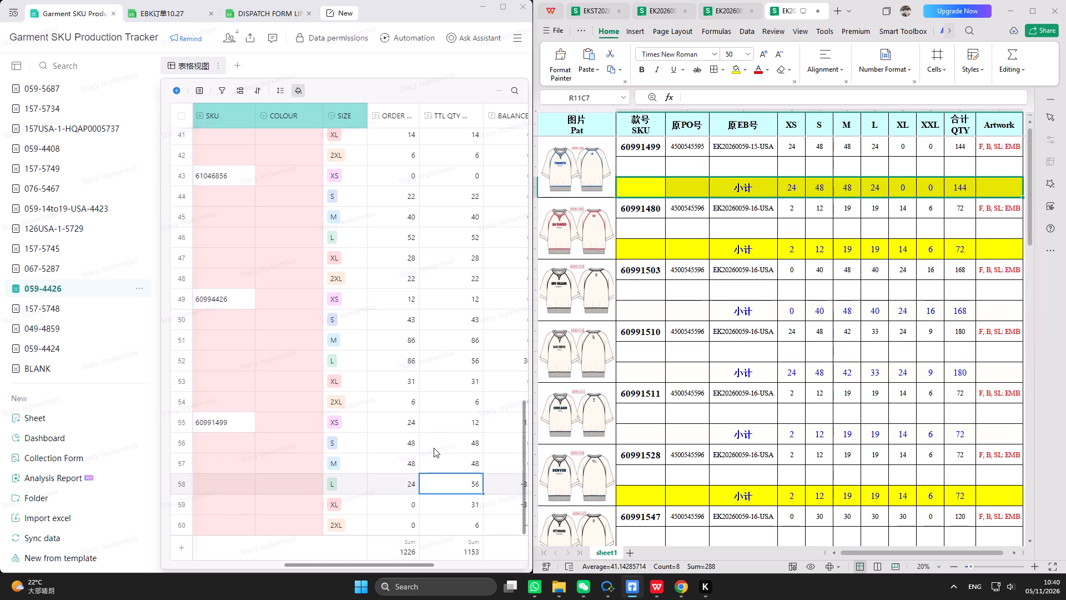
text(24)
key(Return)
key(0)
key(Return)
key(0)
key(Return)
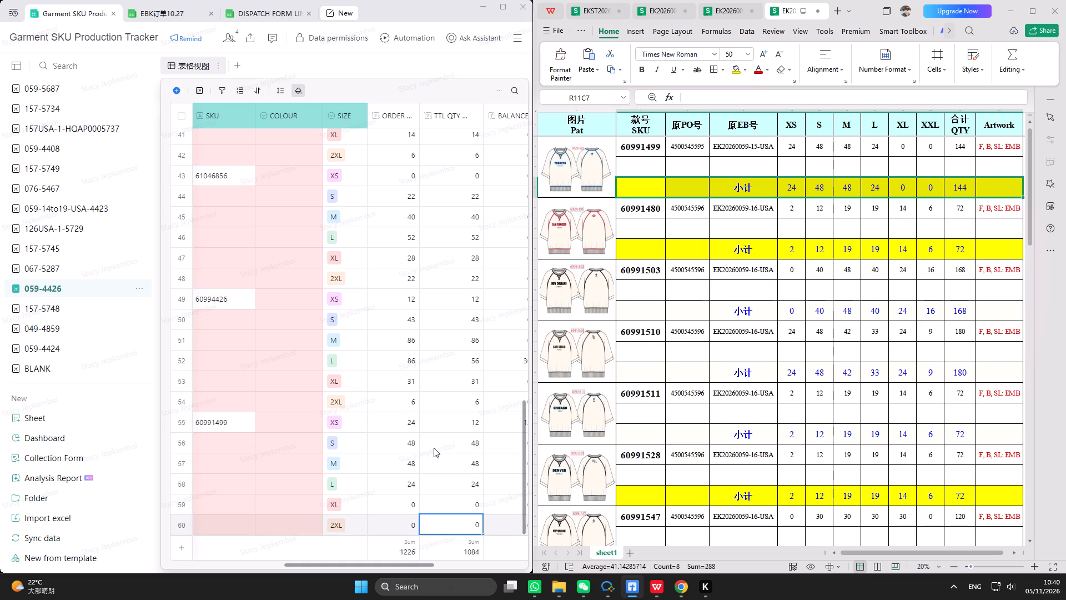
scroll(326, 411, down, 1)
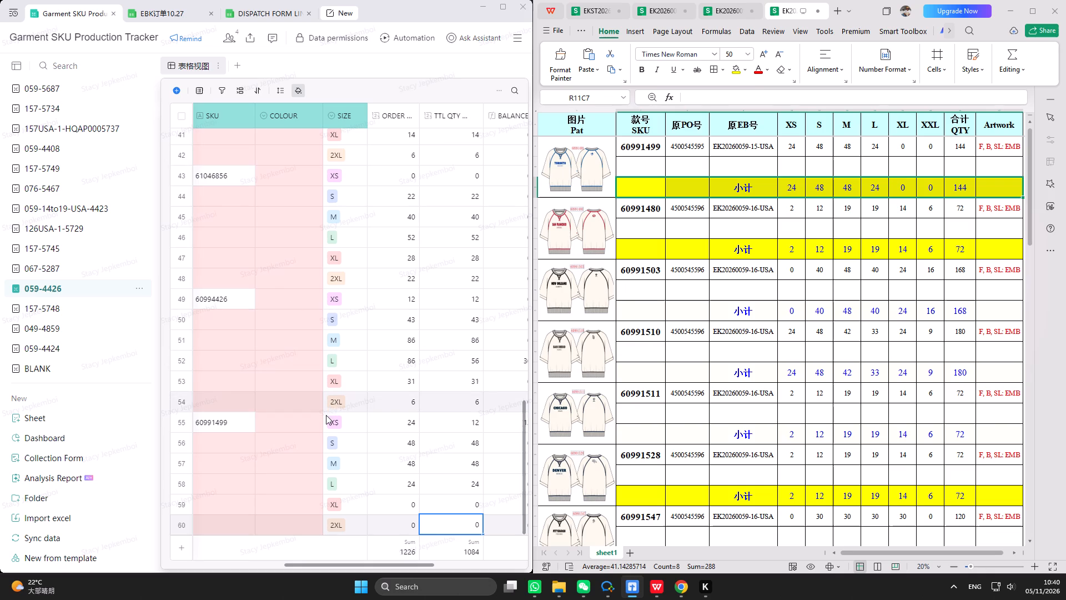
click(507, 6)
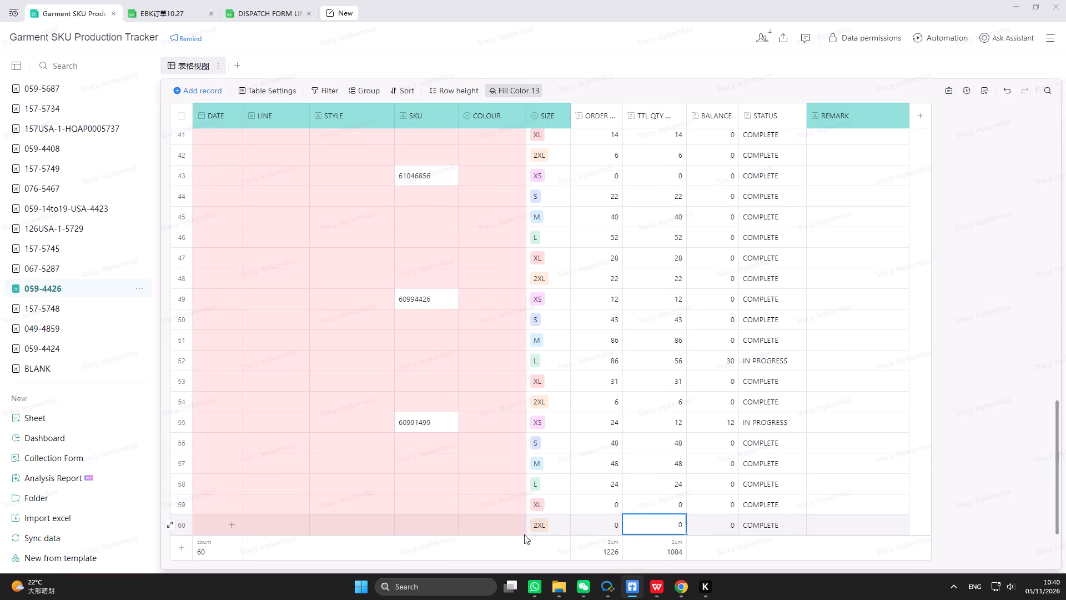
Insert a record below tracker row 60 and paste a copy of the SKU 60991499 block, rows 55 to 60, starting there.
scroll(273, 545, down, 1)
click(213, 522)
right_click(213, 522)
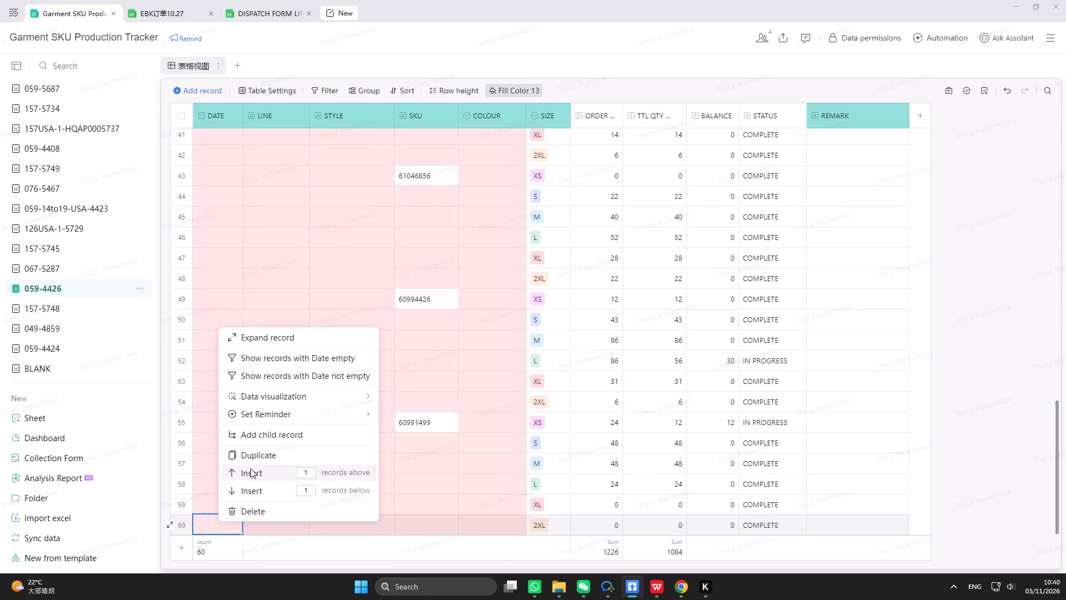
click(261, 489)
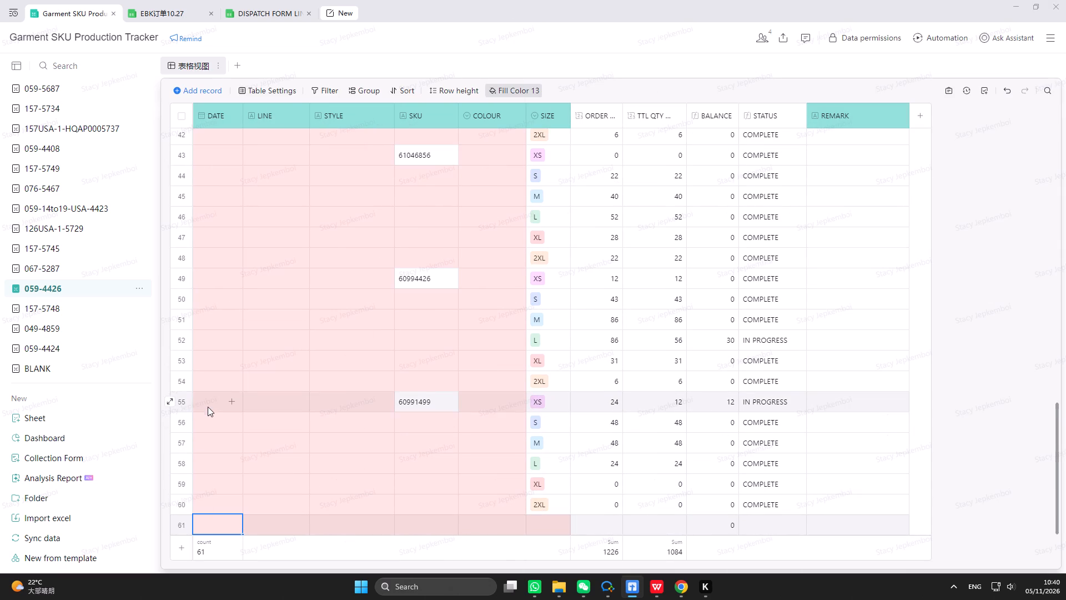
drag(208, 403, 834, 506)
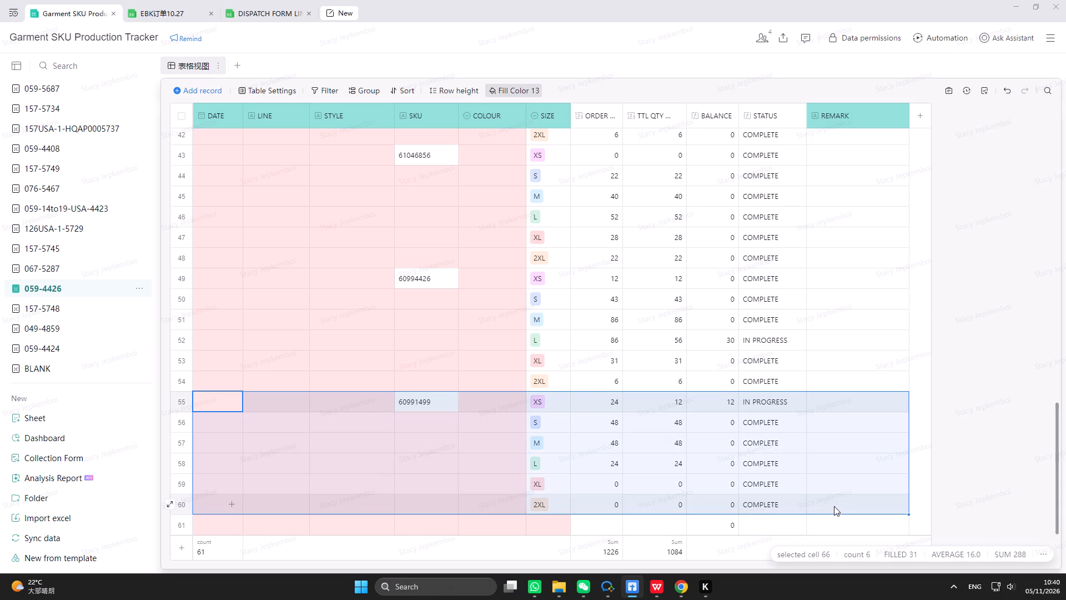
key(ctrl+c)
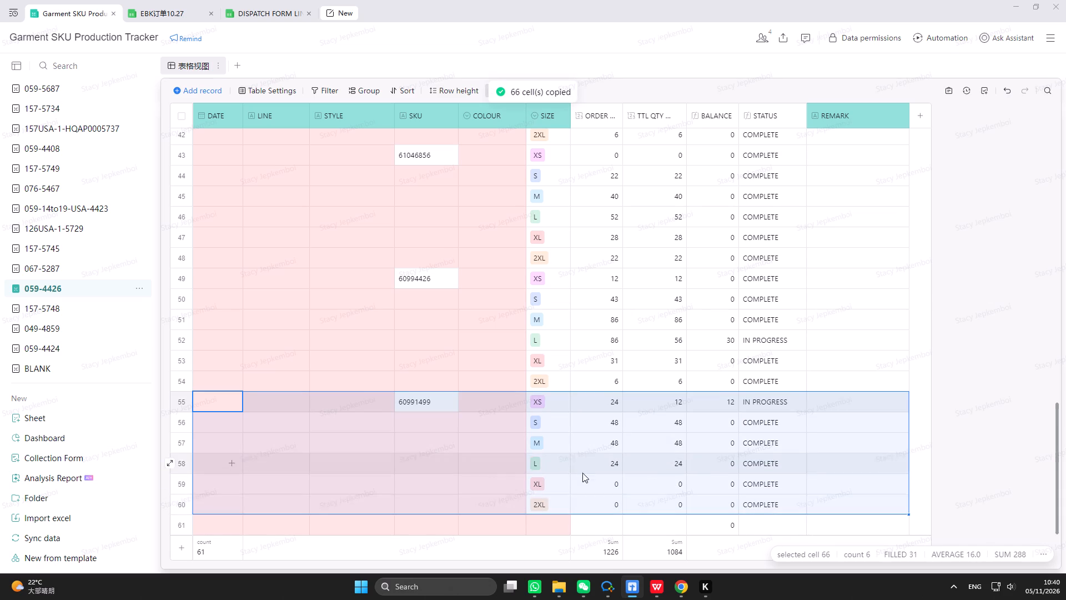
click(209, 525)
key(ctrl+v)
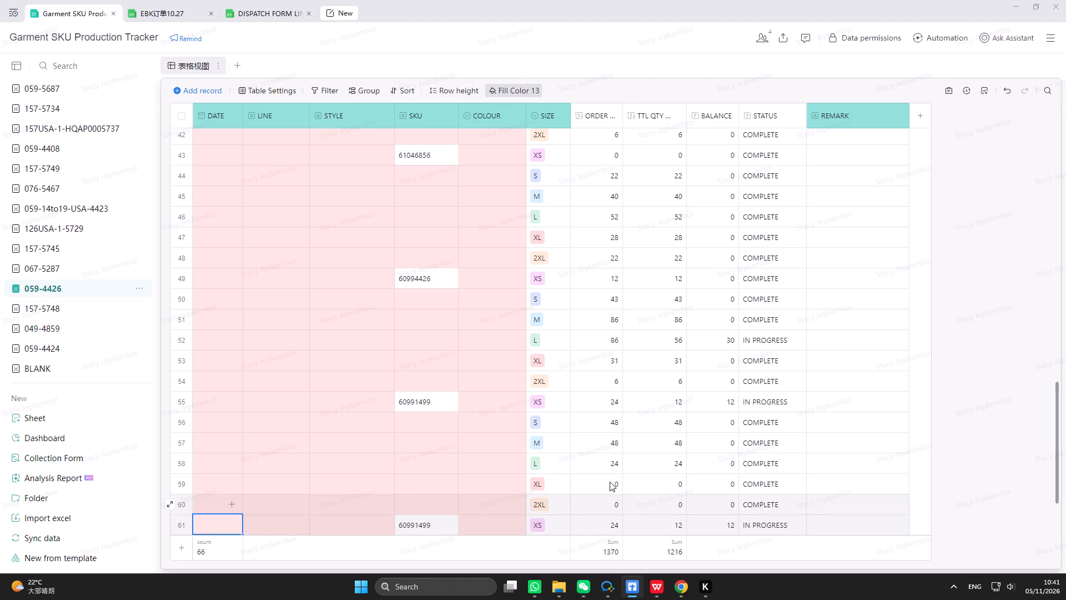
Correct the TTL QTY of size XS in tracker row 55 to 24.
click(597, 411)
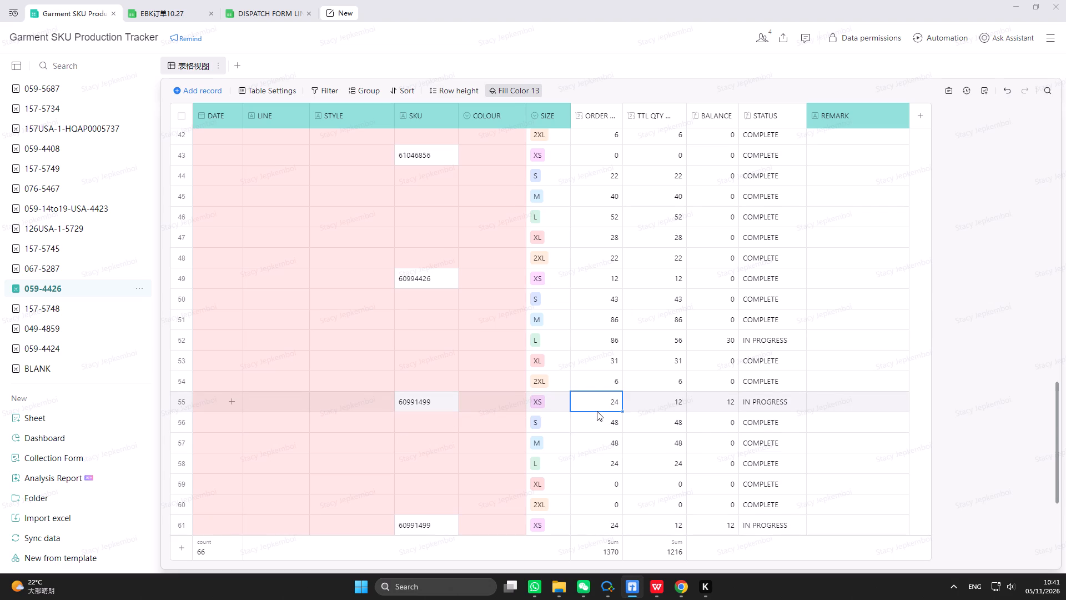
click(663, 409)
text(24)
key(Return)
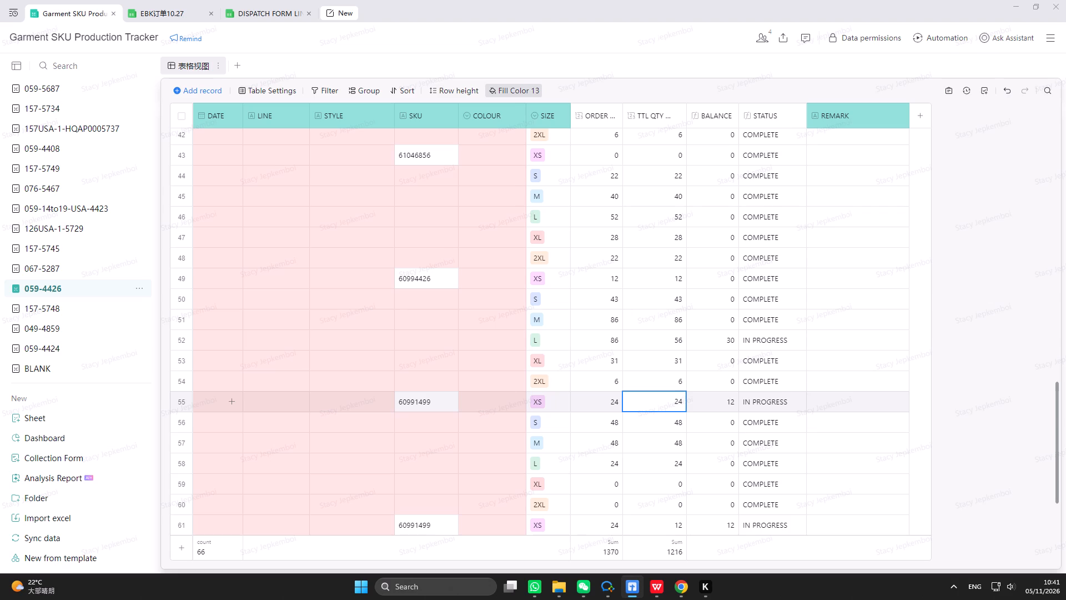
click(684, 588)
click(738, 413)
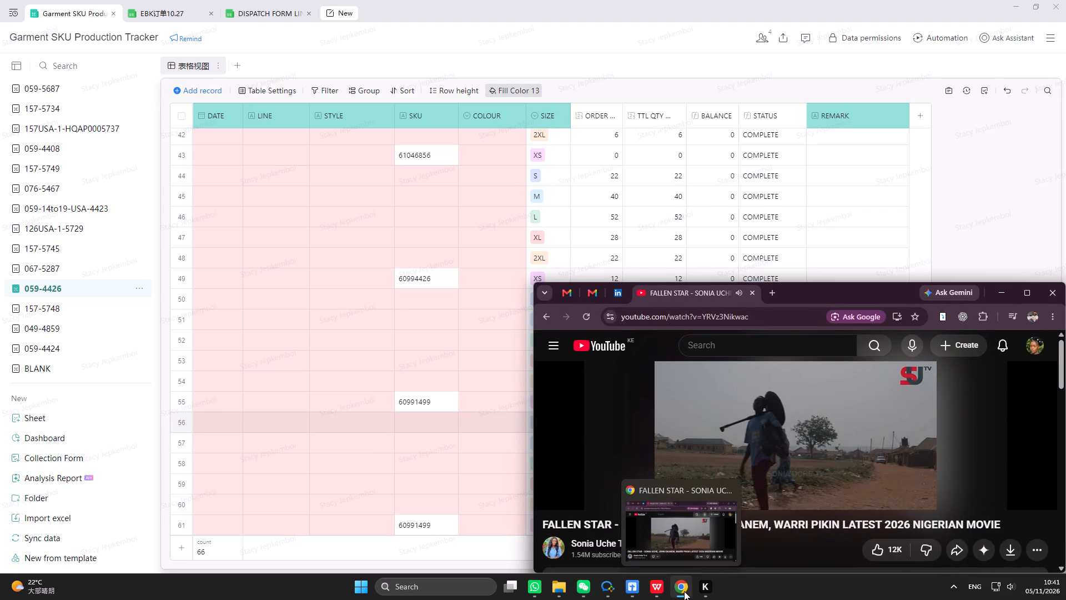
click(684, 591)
Switch to the WPS order sheet and arrange it side by side with the tracker.
scroll(591, 369, down, 2)
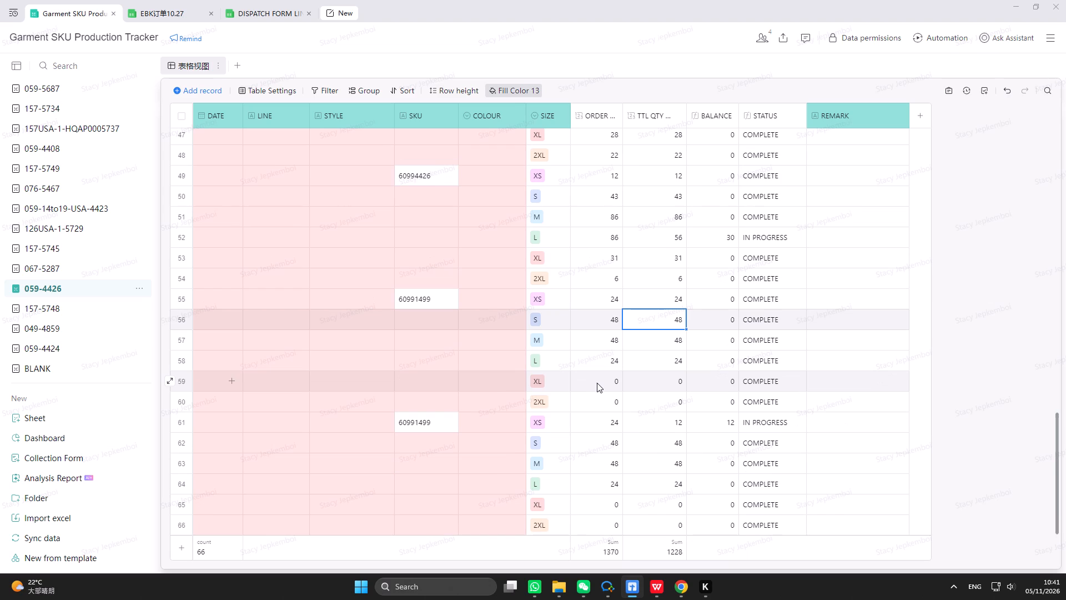
scroll(619, 436, down, 2)
click(427, 424)
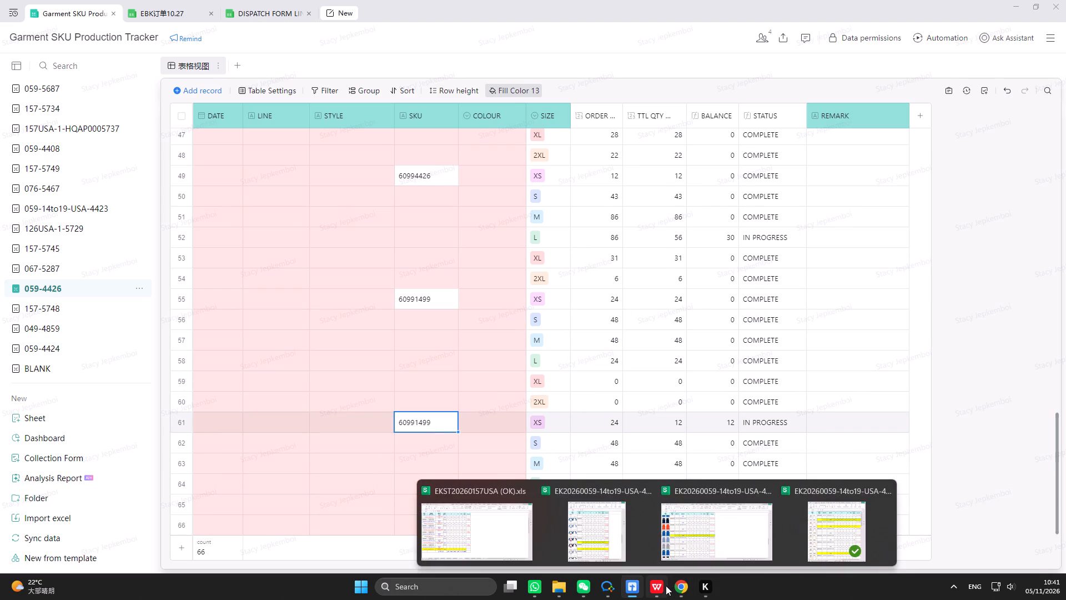
click(662, 584)
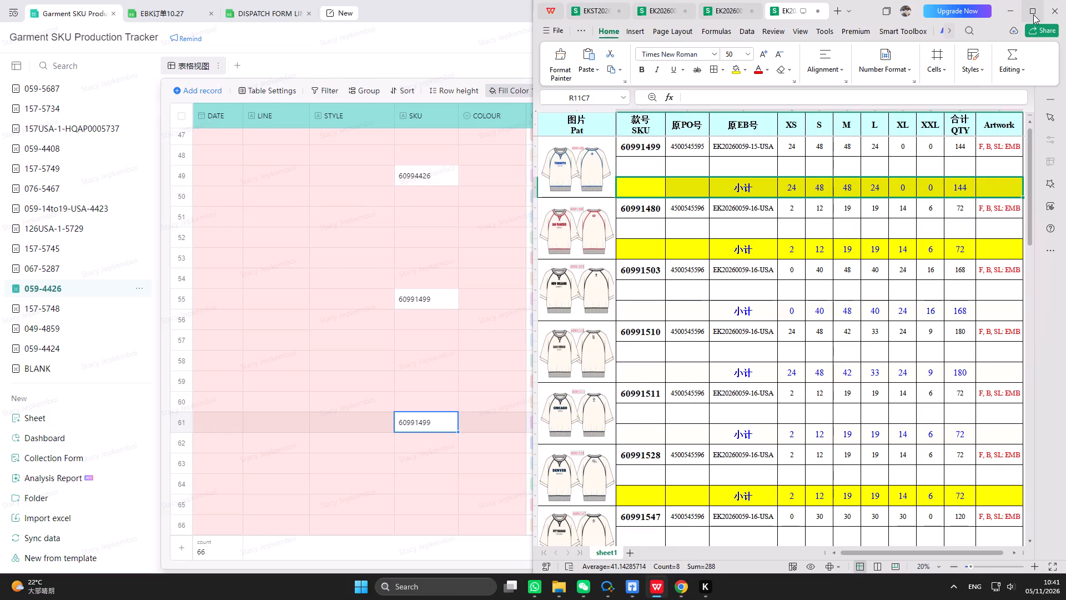
click(925, 84)
click(188, 156)
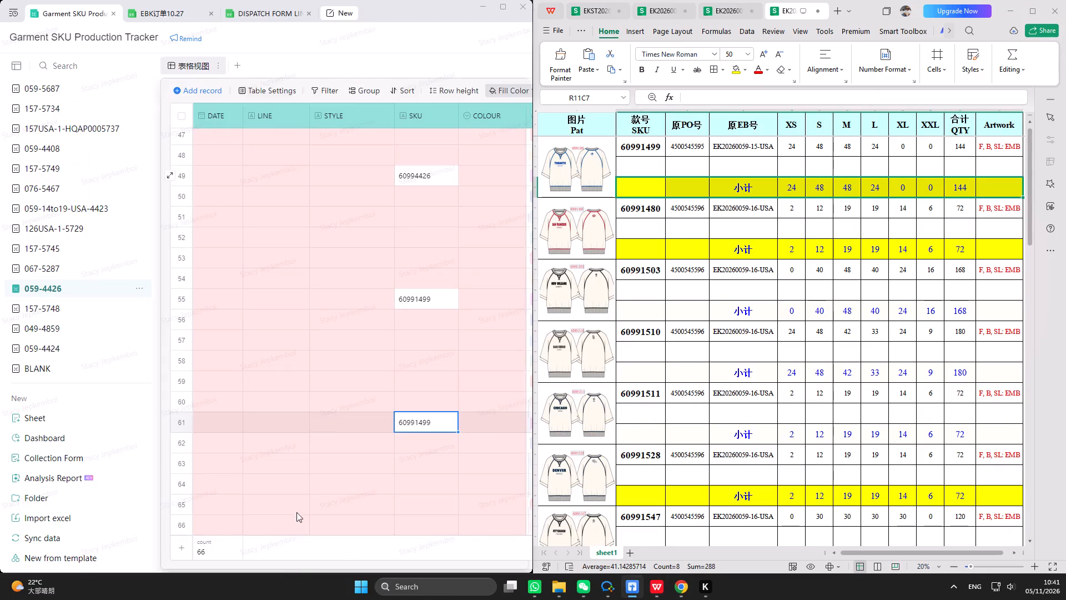
Replace the SKU in tracker row 61 with 60994427, copied from the order sheet.
drag(307, 564, 360, 564)
scroll(695, 457, down, 2)
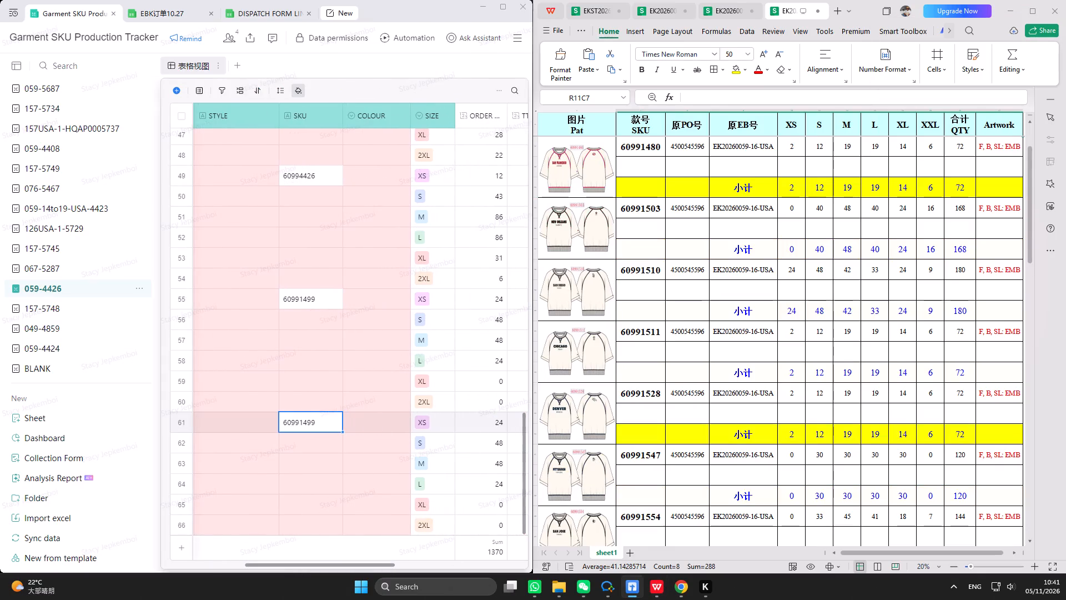
scroll(672, 470, up, 13)
scroll(672, 470, down, 7)
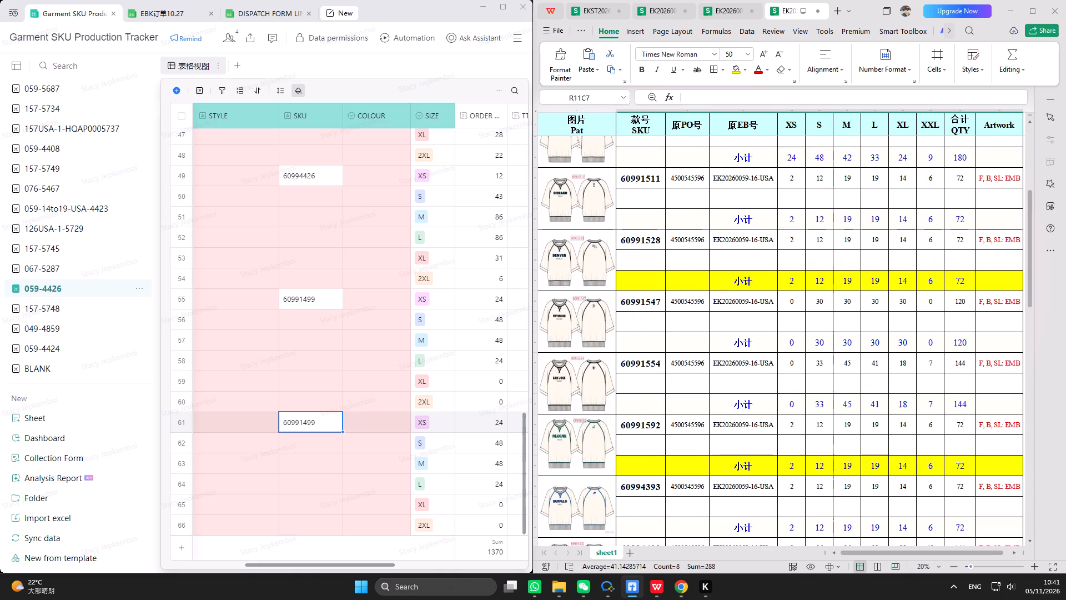
scroll(671, 450, down, 8)
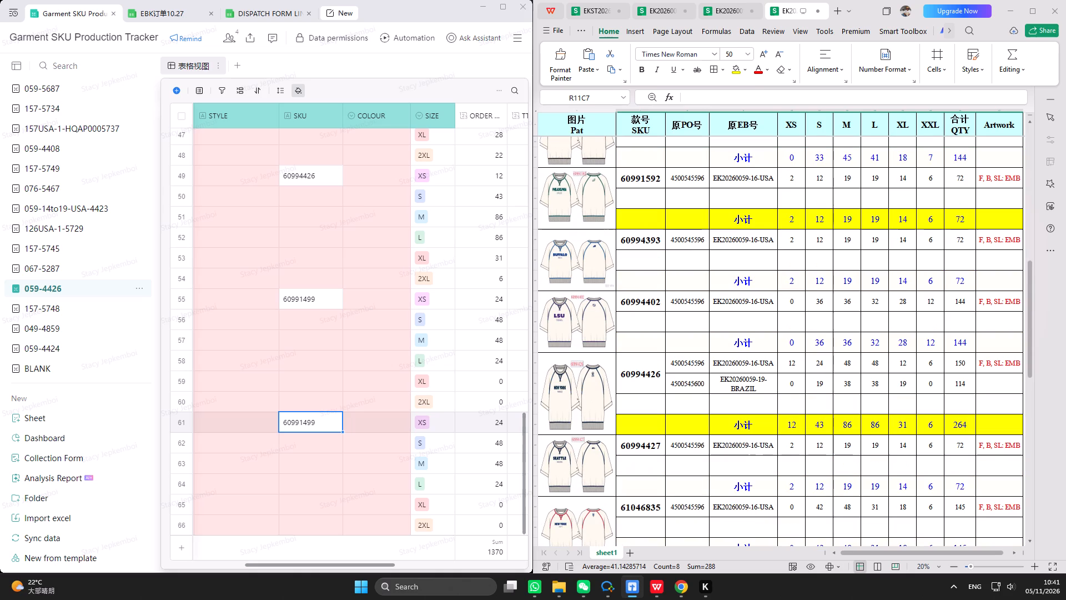
click(651, 448)
double_click(720, 98)
double_click(728, 68)
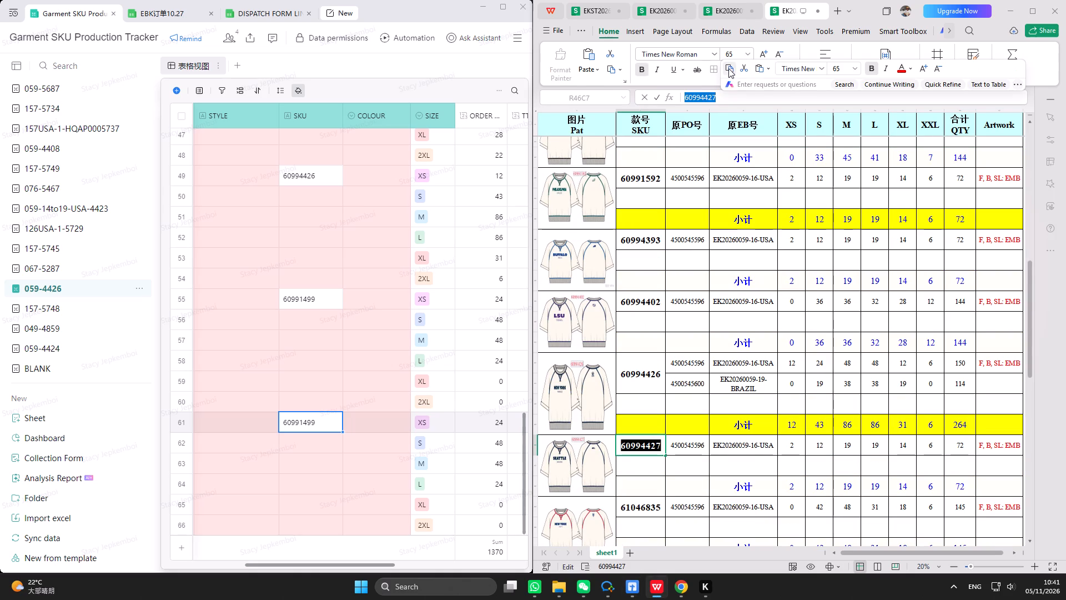
triple_click(305, 422)
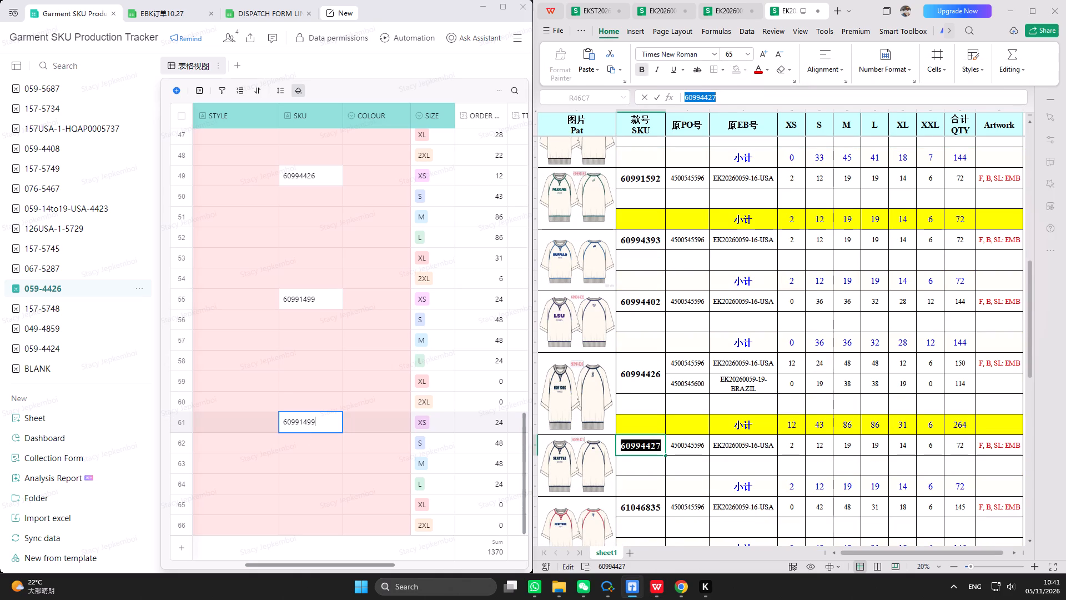
double_click(305, 422)
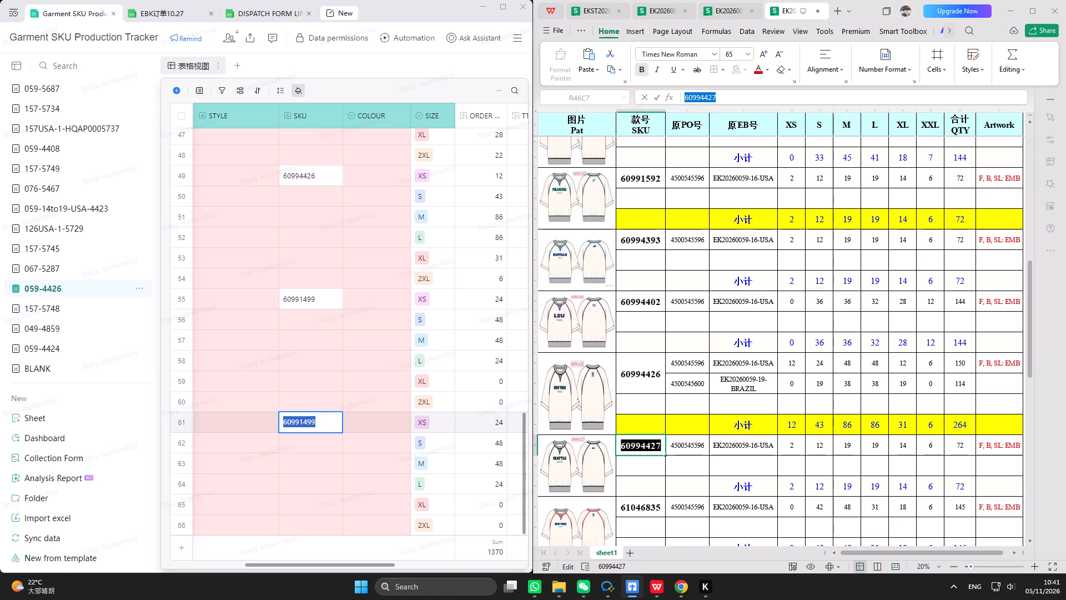
key(ctrl+v)
drag(350, 566, 394, 563)
click(391, 431)
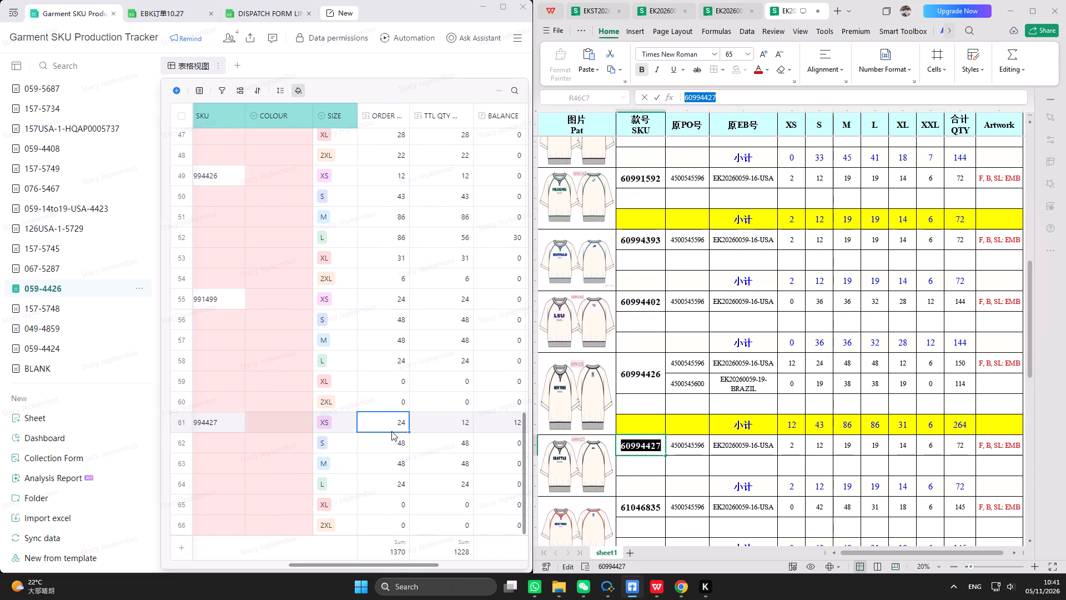
Highlight the 小计 subtotal row of SKU 60994427 in the order sheet in yellow.
drag(646, 490, 1007, 481)
click(736, 67)
Set the ORDER quantities for sizes XS to 2XL in tracker rows 61 to 66 to 2, 12, 19, 19, 14 and 6.
click(384, 438)
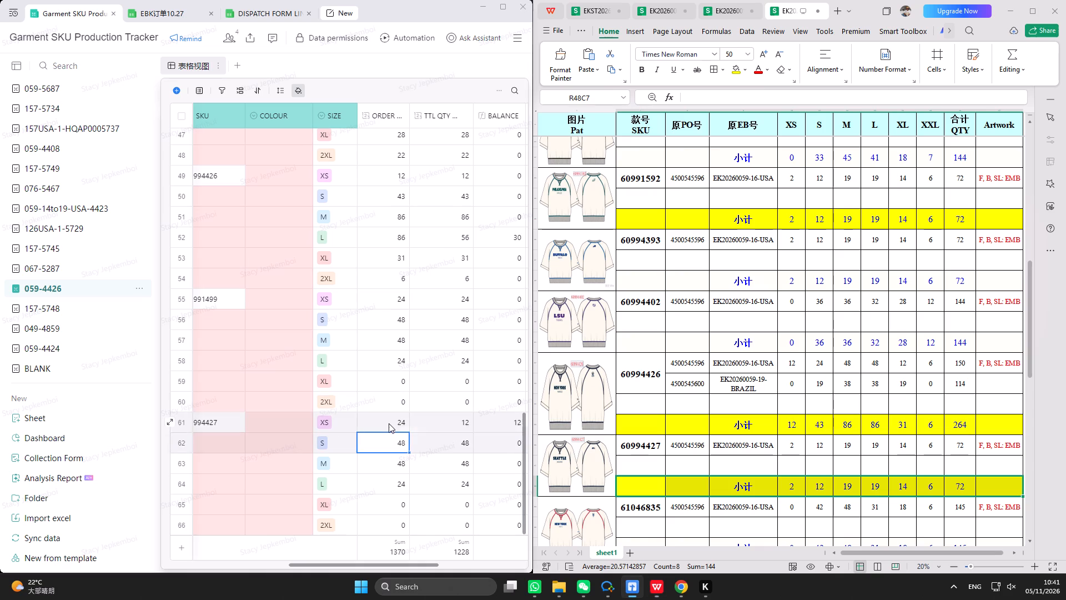
click(389, 422)
key(2)
key(Return)
text(12)
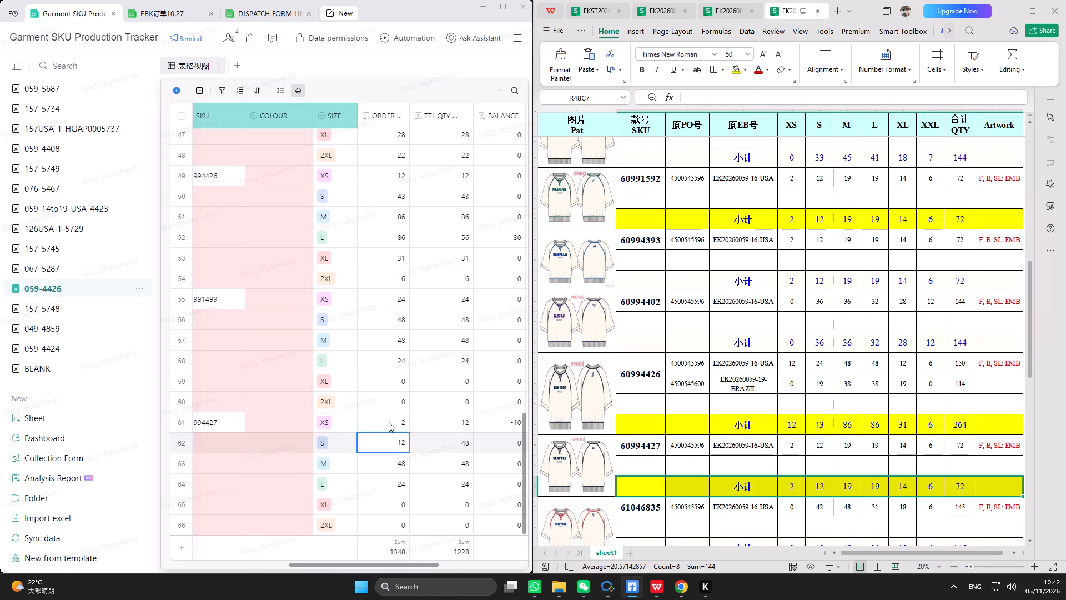
key(Return)
text(19)
key(Return)
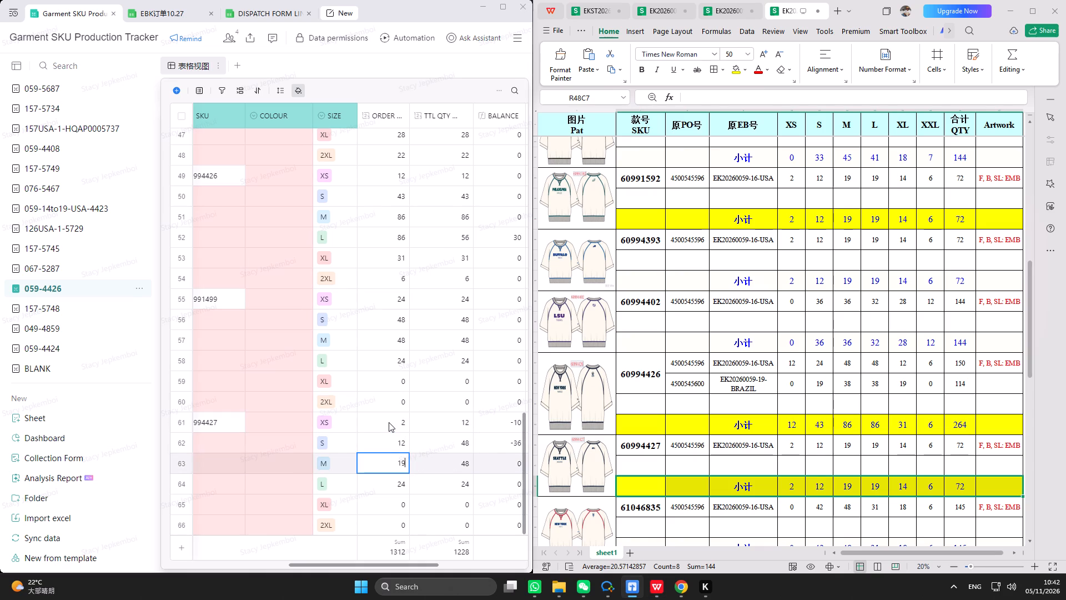
text(19)
key(Return)
text(14)
key(Return)
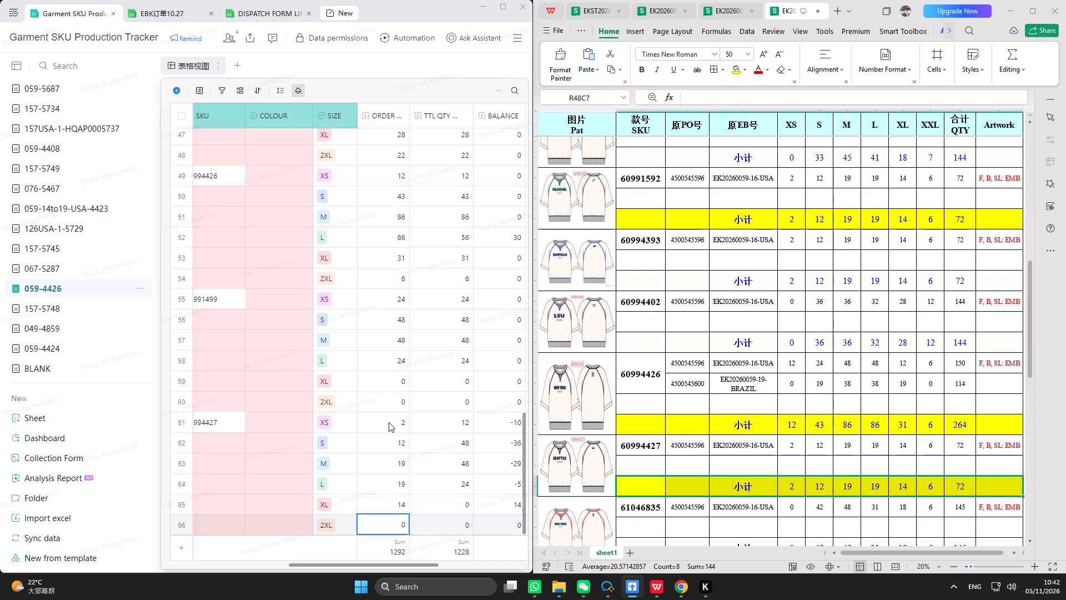
key(6)
key(Return)
Enter TTL QTY values 2, 12, 19, 19, 14 and 6 for sizes XS to 2XL in tracker rows 61 to 66.
click(450, 420)
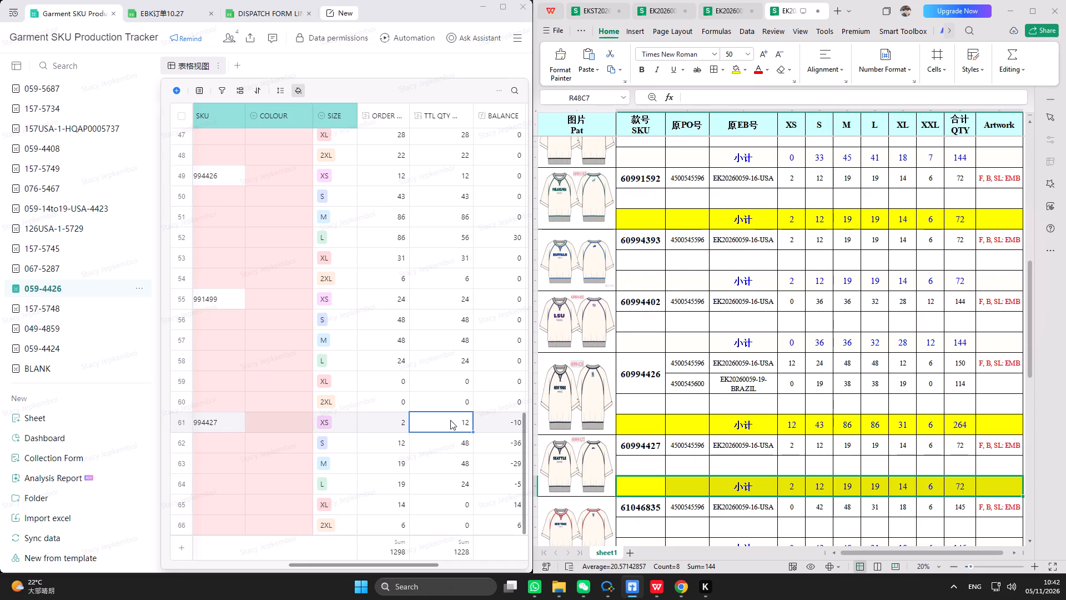
key(2)
key(Return)
text(12)
key(Return)
text(19)
key(Return)
text(19)
key(Return)
text(14)
key(Return)
key(6)
key(Return)
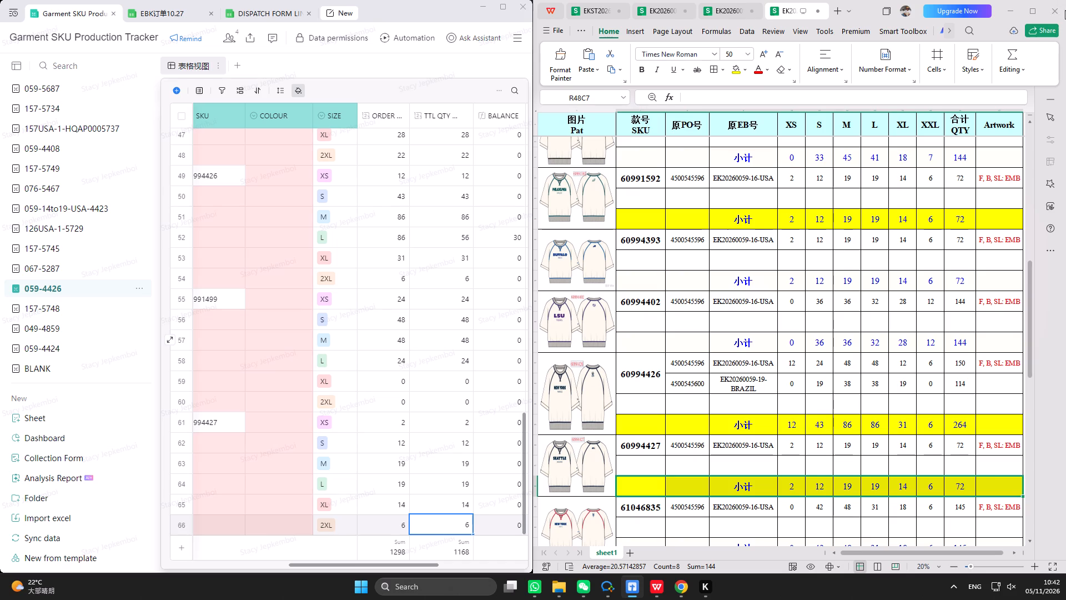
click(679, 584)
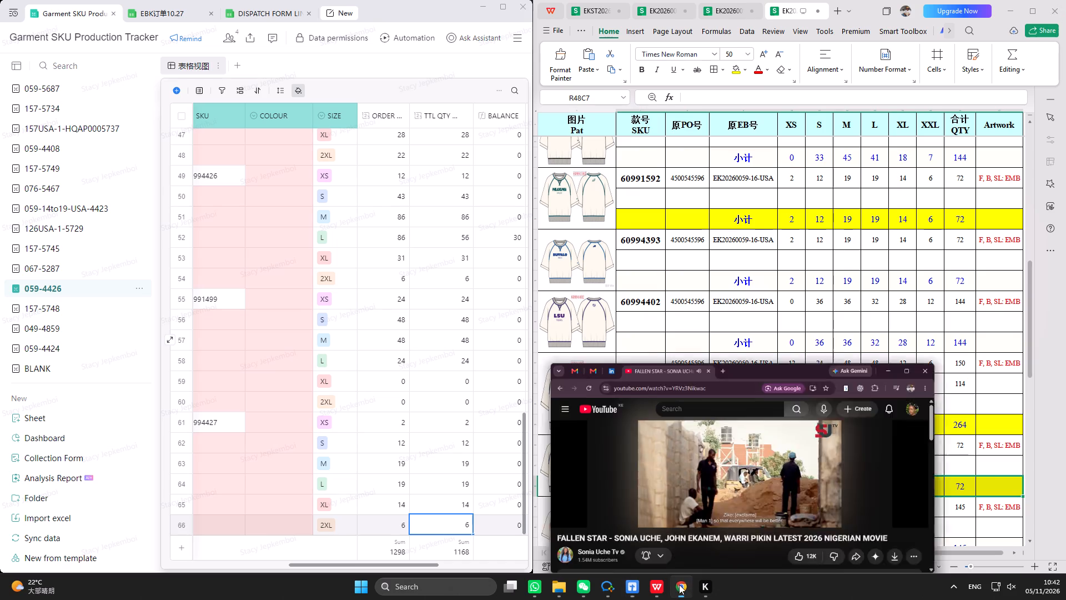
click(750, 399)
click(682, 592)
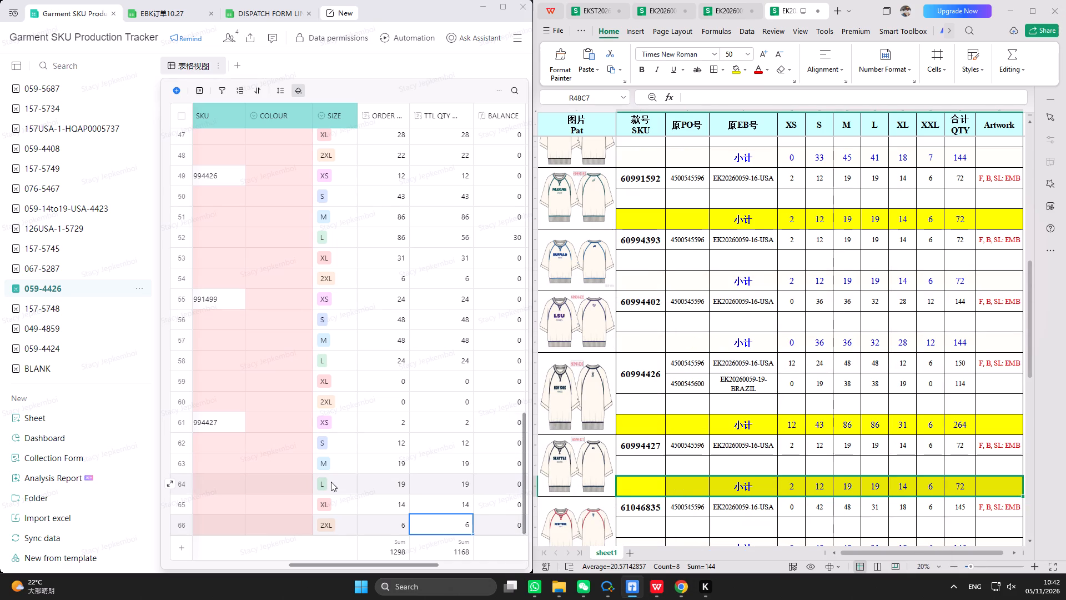
In the dispatch form's 11.5 sheet, insert one row below the 7组 row with style 157-5745.
click(251, 15)
click(509, 6)
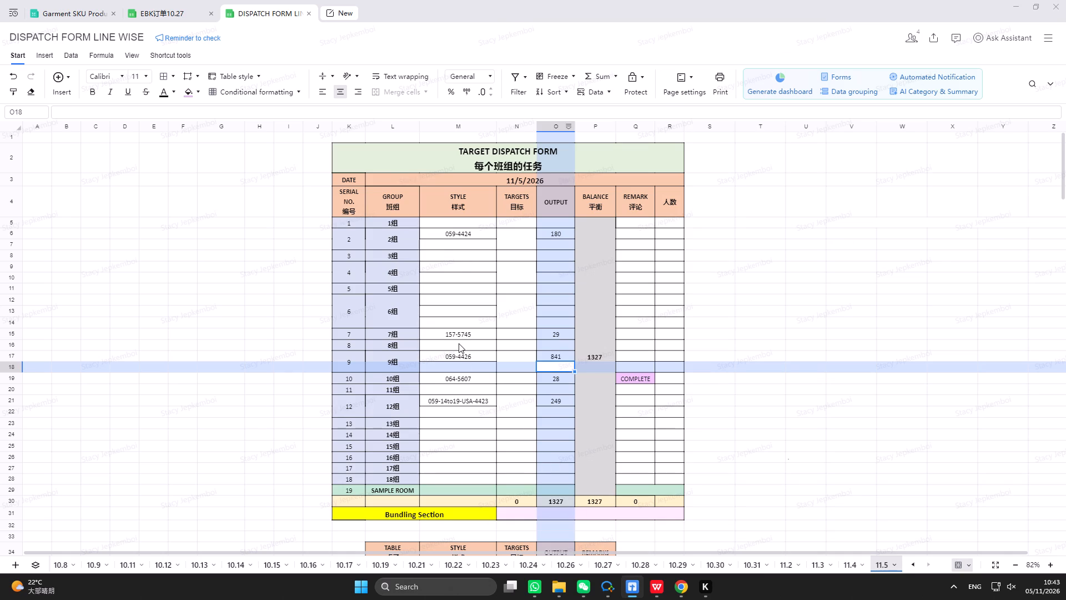
click(546, 331)
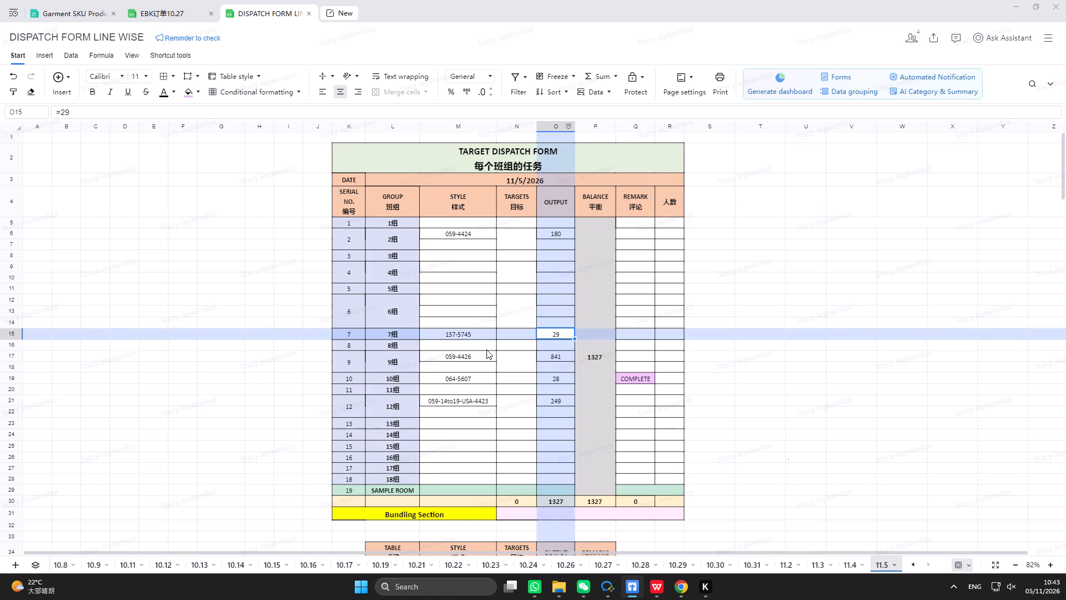
drag(470, 334, 465, 334)
click(13, 336)
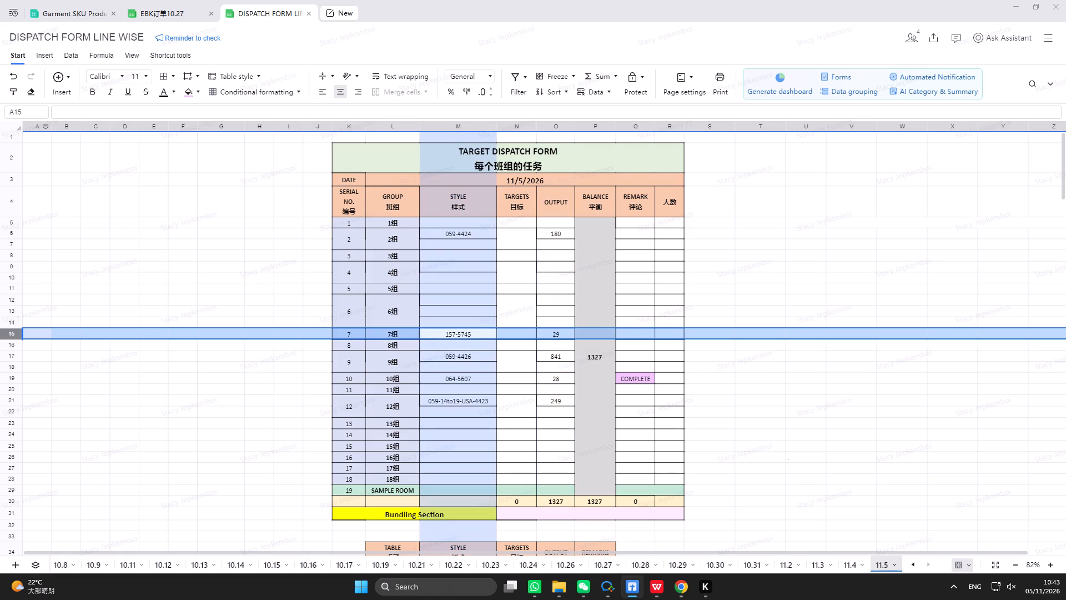
right_click(13, 336)
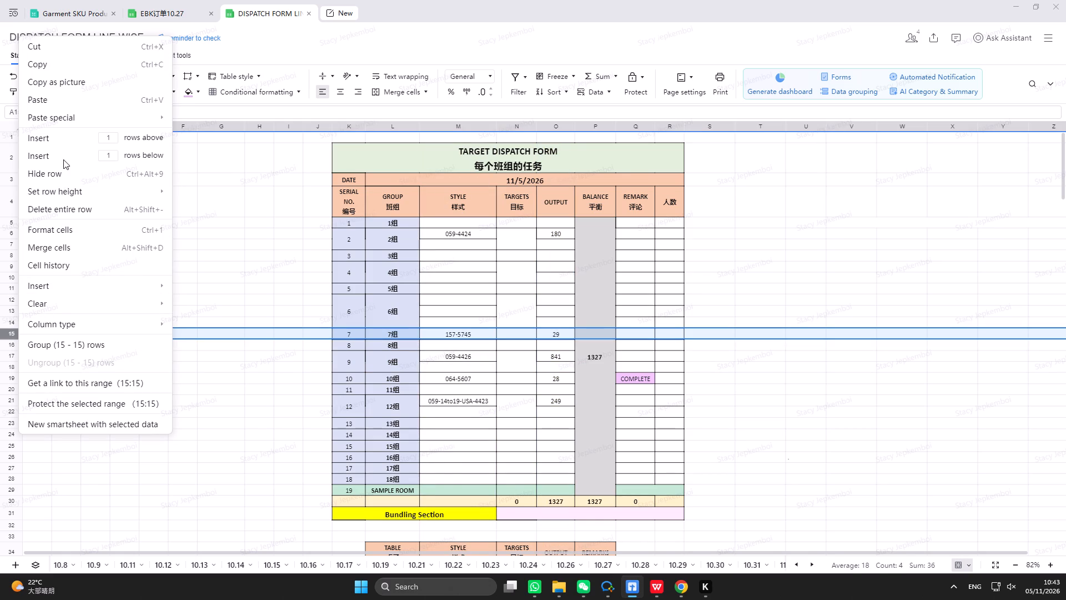
click(63, 159)
click(460, 341)
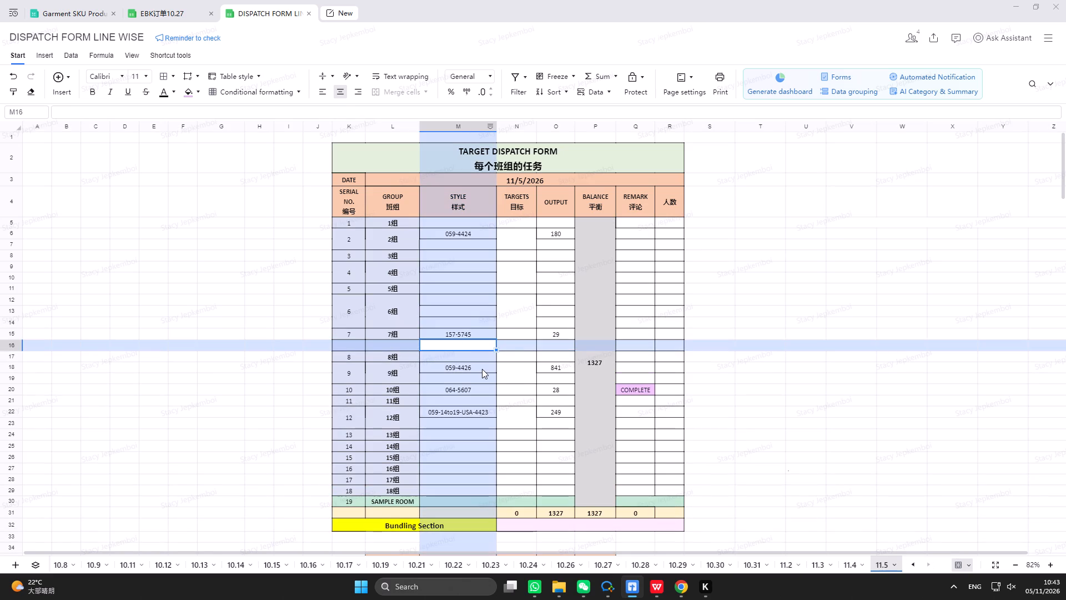
In the new row below 7组's style 157-5745, enter style 157-5748 with an output of 86.
text(157)
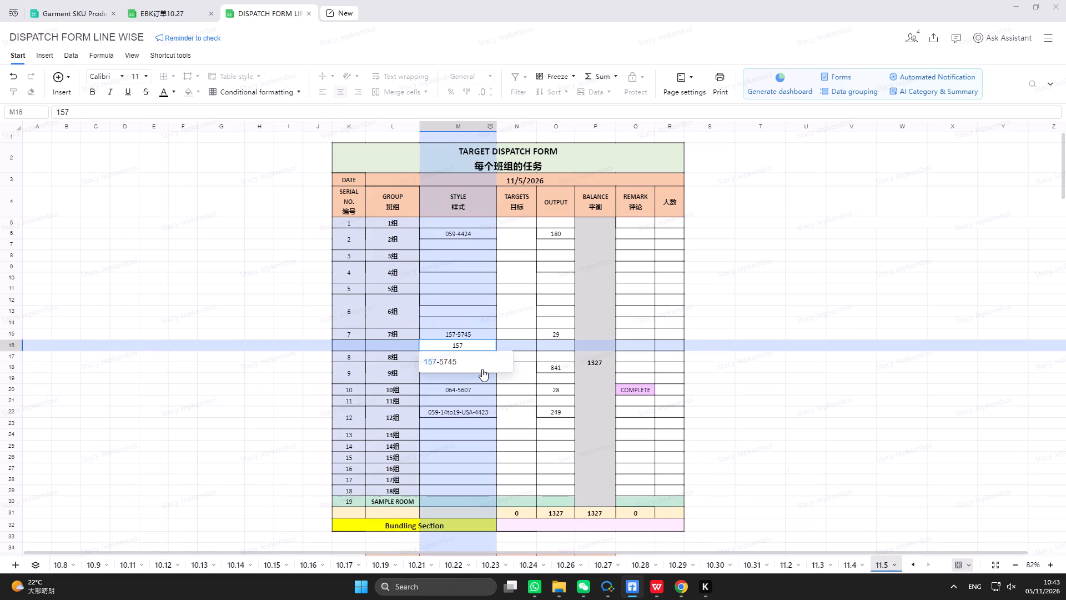
click(478, 363)
click(476, 349)
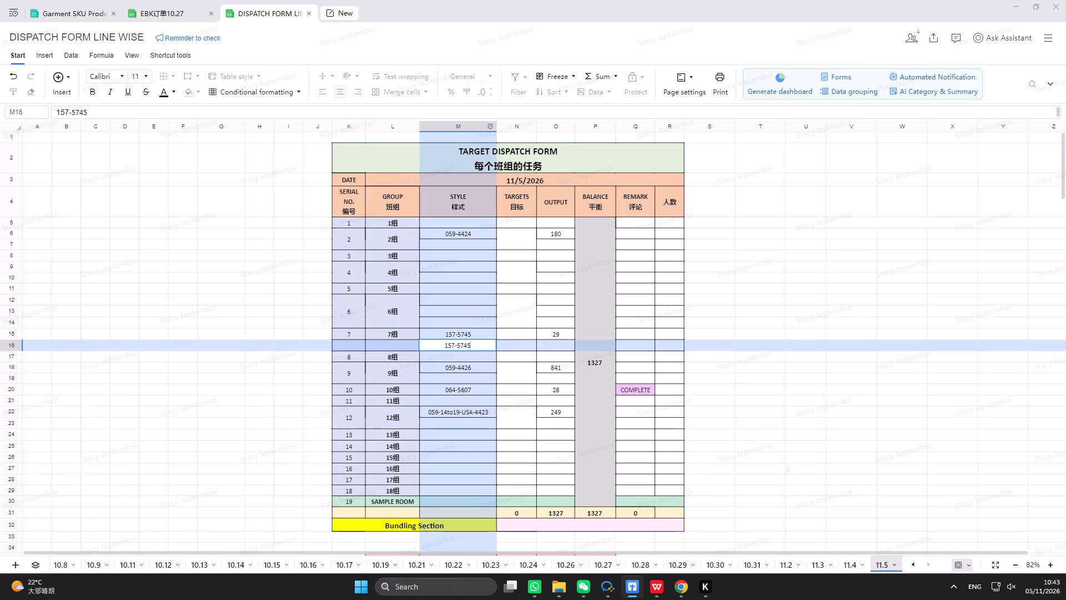
key(BackSpace)
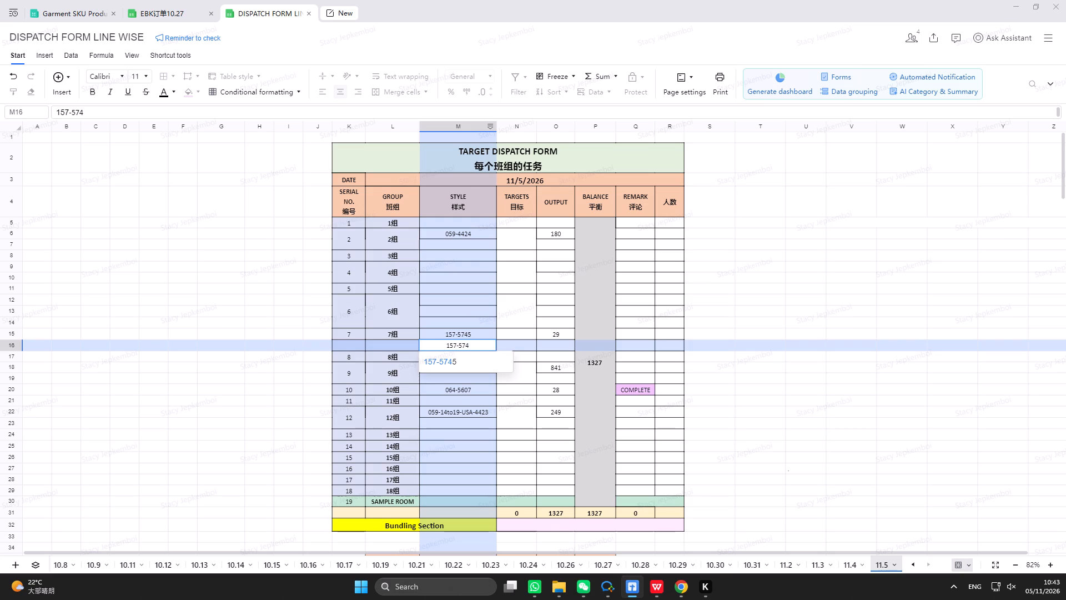
key(8)
key(Return)
click(563, 341)
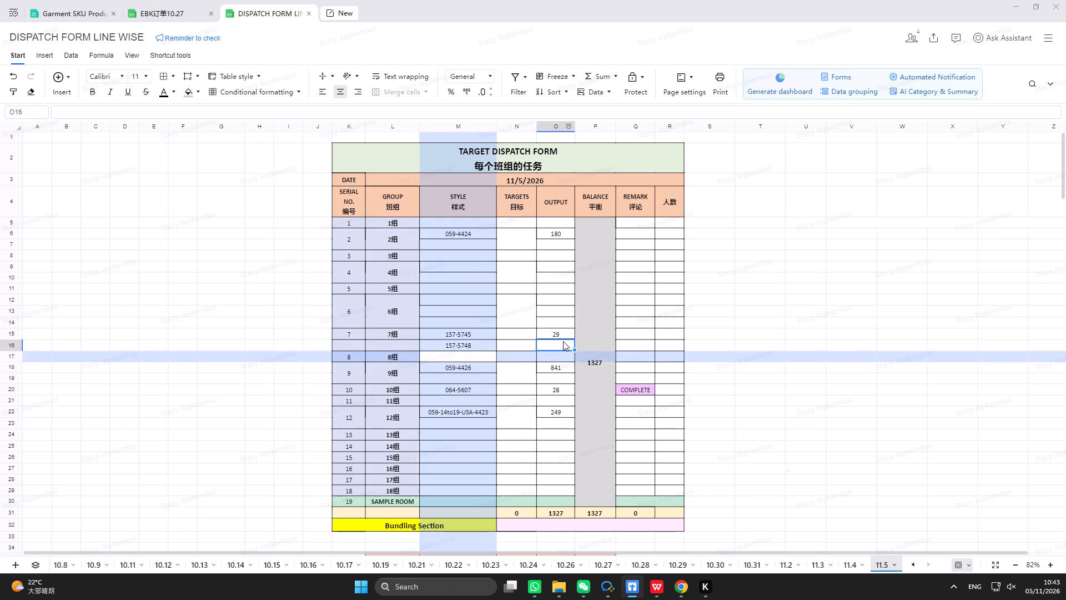
key(equal)
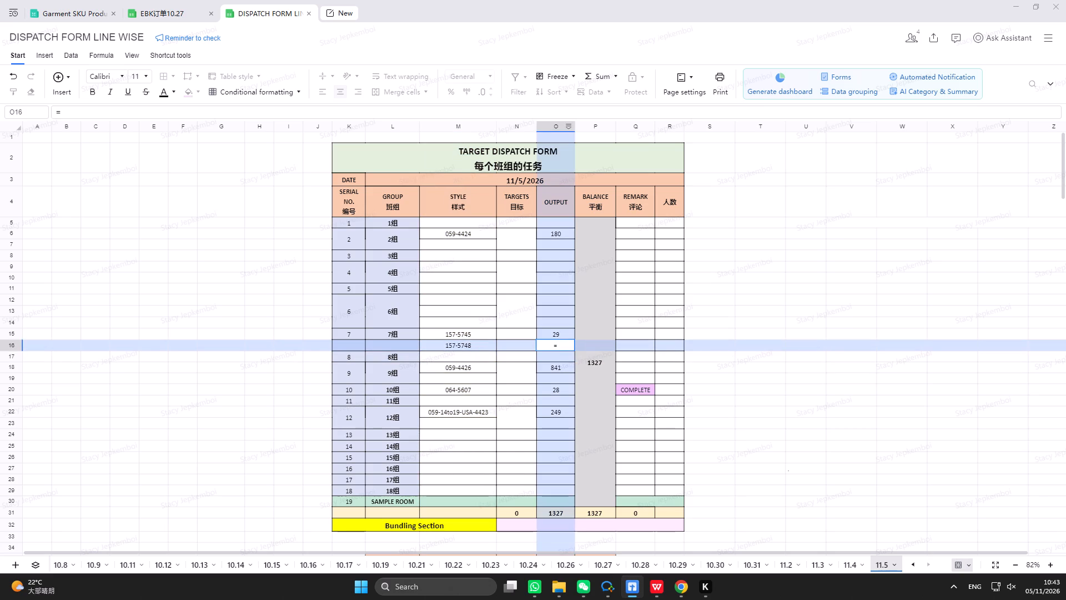
text(86)
key(Return)
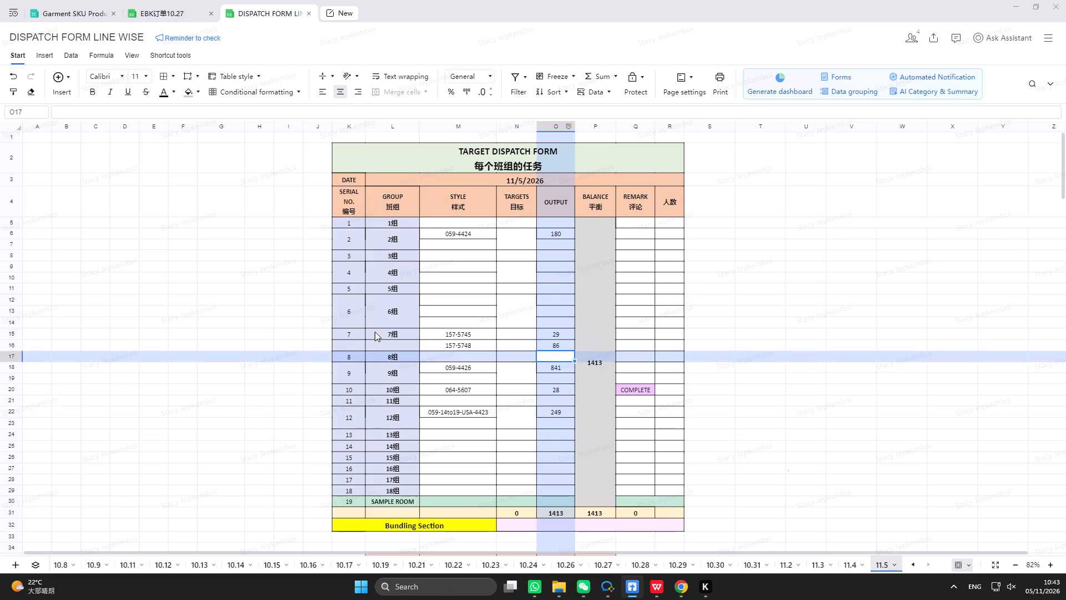
Merge 7组's two rows in each of the serial number, group, targets and remark columns.
drag(355, 334, 352, 342)
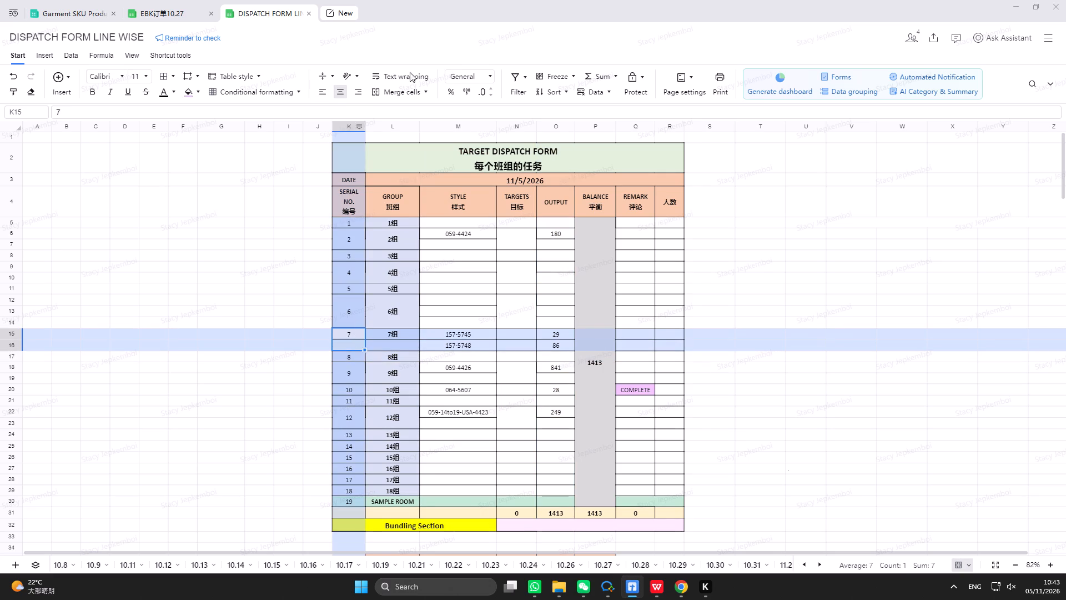
click(398, 93)
drag(408, 336, 409, 341)
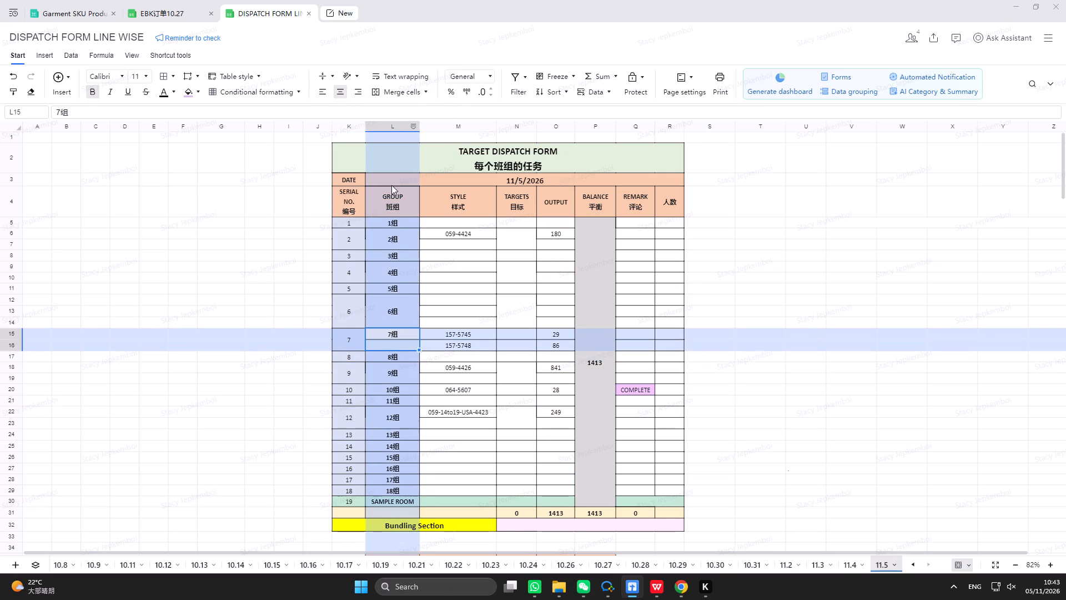
click(398, 88)
click(396, 90)
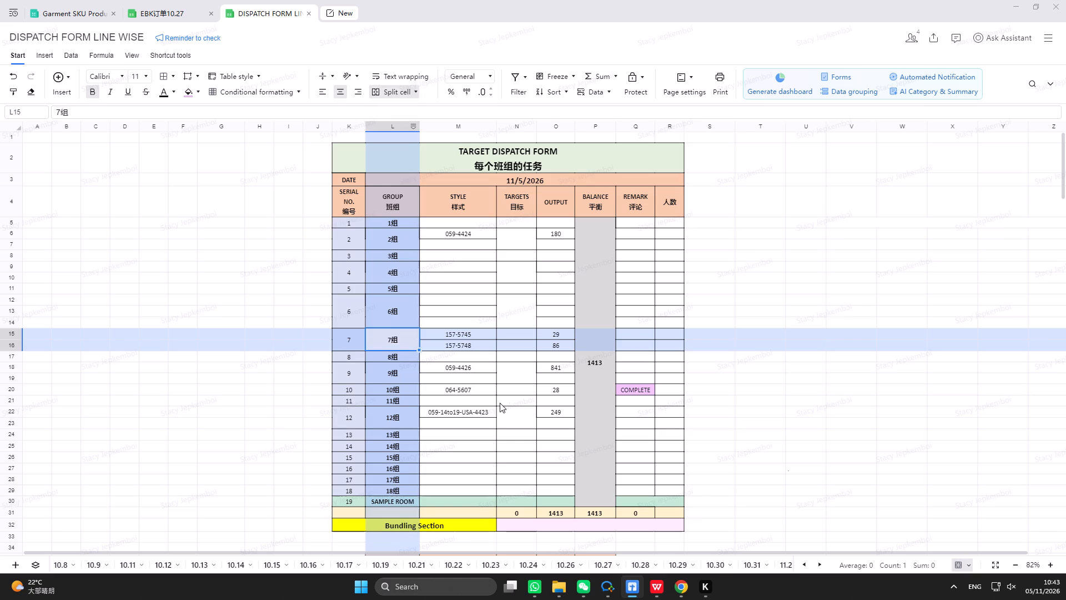
drag(515, 338, 517, 345)
click(396, 94)
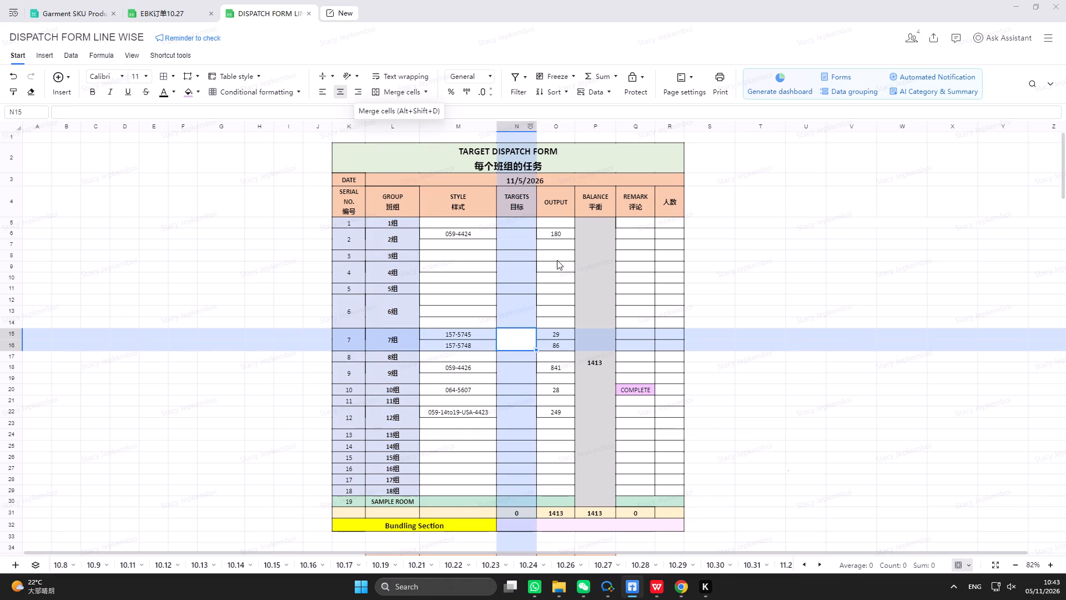
click(644, 334)
click(643, 337)
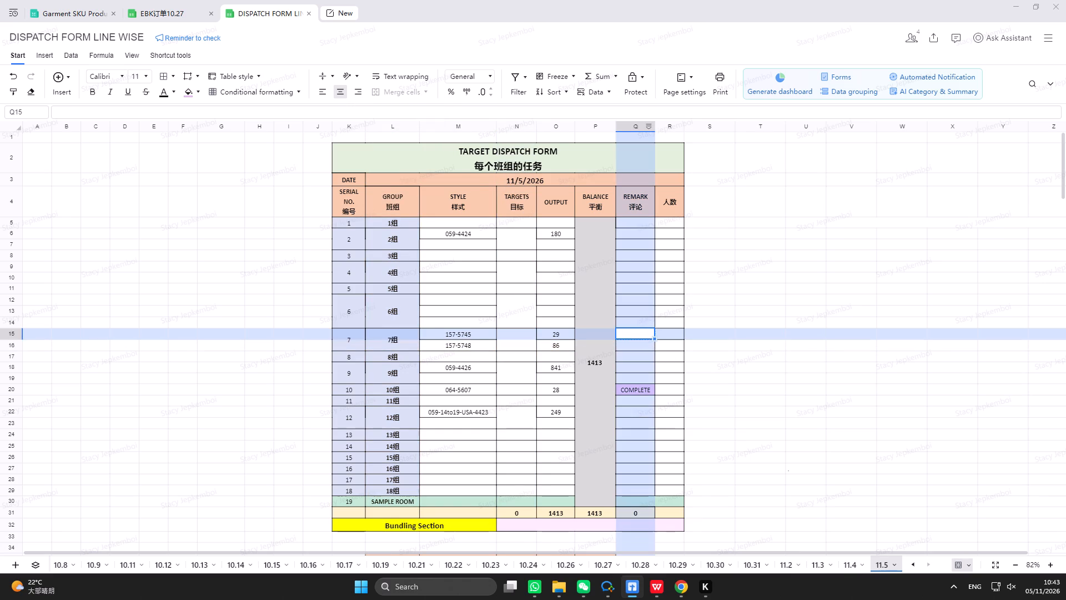
click(772, 333)
drag(629, 337, 630, 344)
click(398, 94)
click(751, 374)
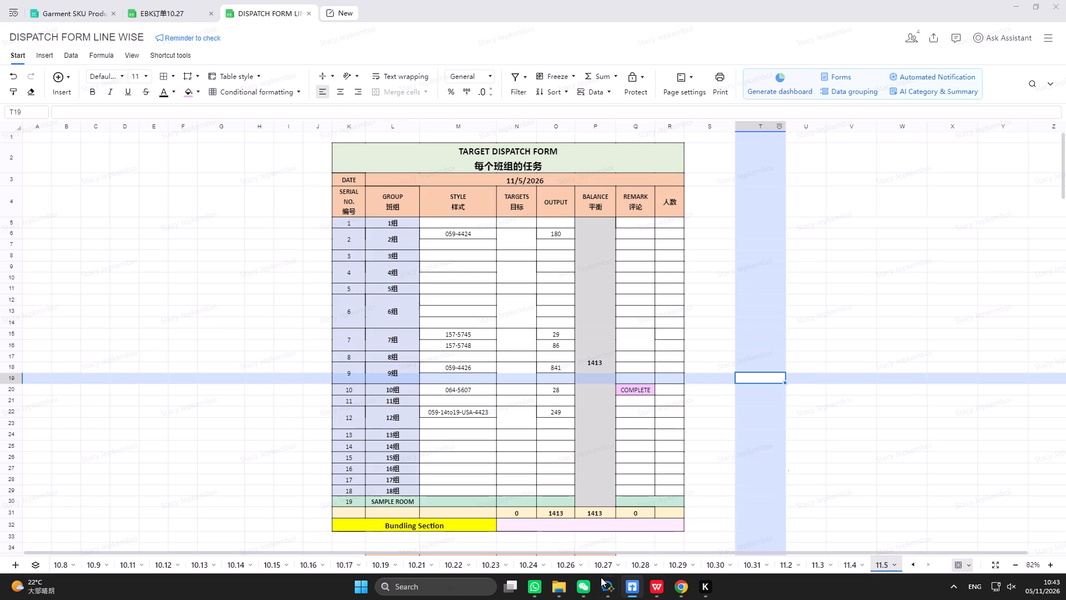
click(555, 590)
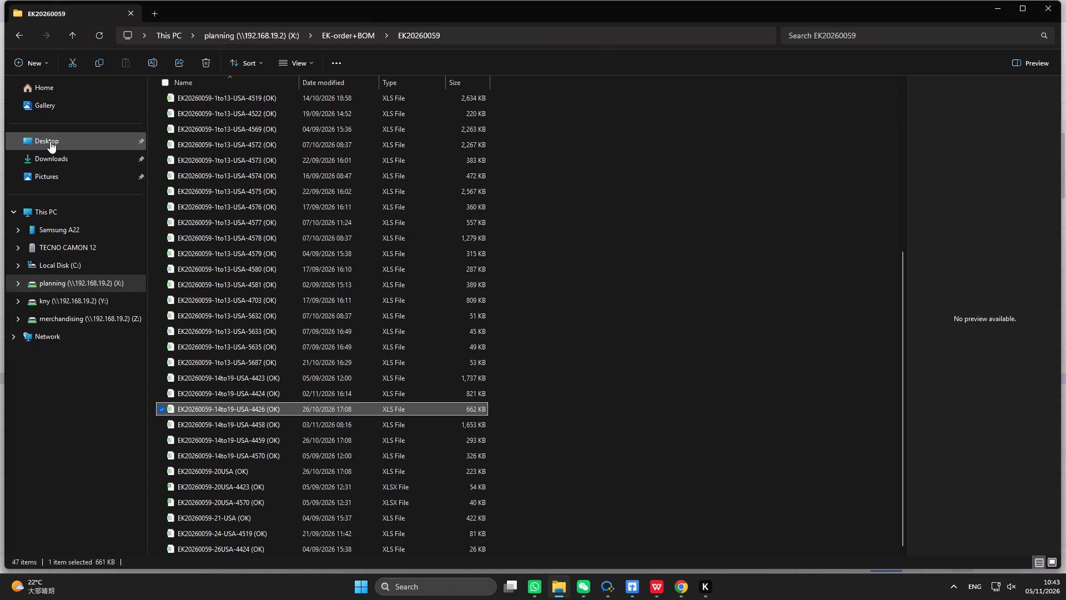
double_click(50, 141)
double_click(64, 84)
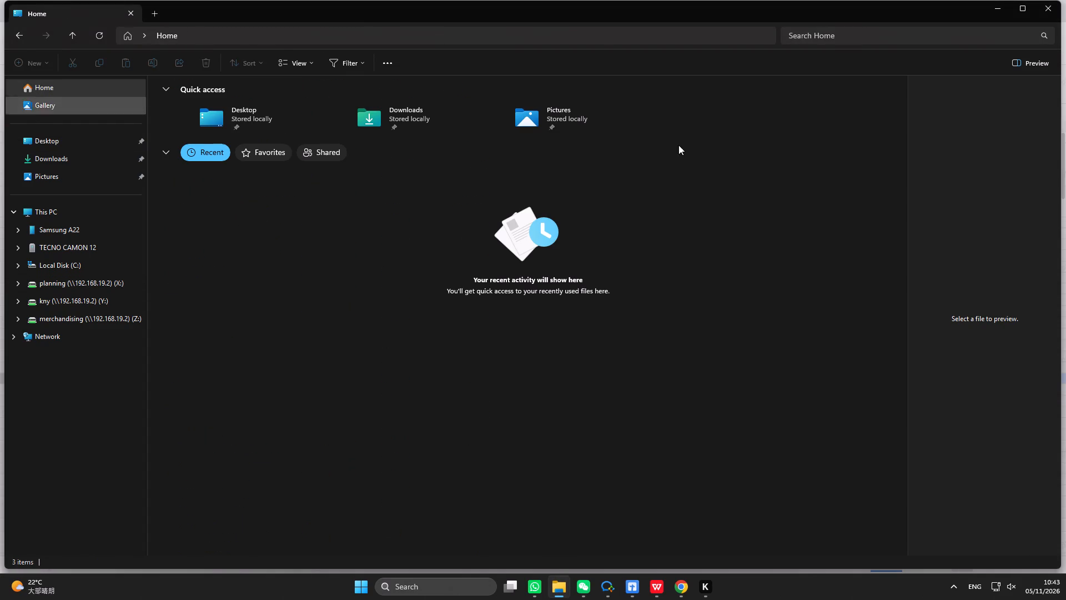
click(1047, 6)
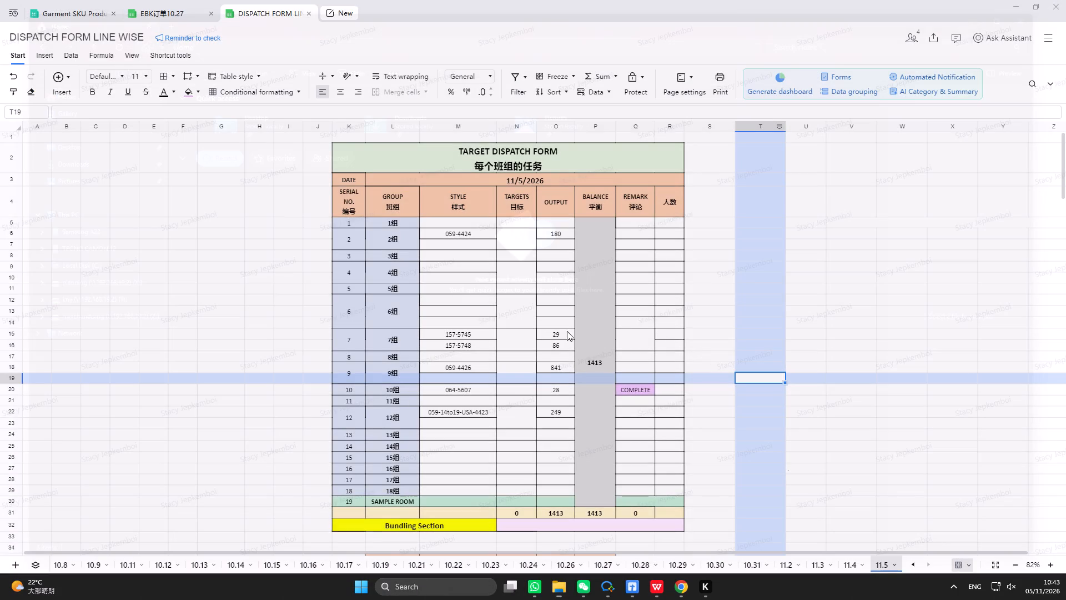
Switch to the Garment SKU Production Tracker and select the SKU cell in row 6 of the 157-5748 table.
click(72, 16)
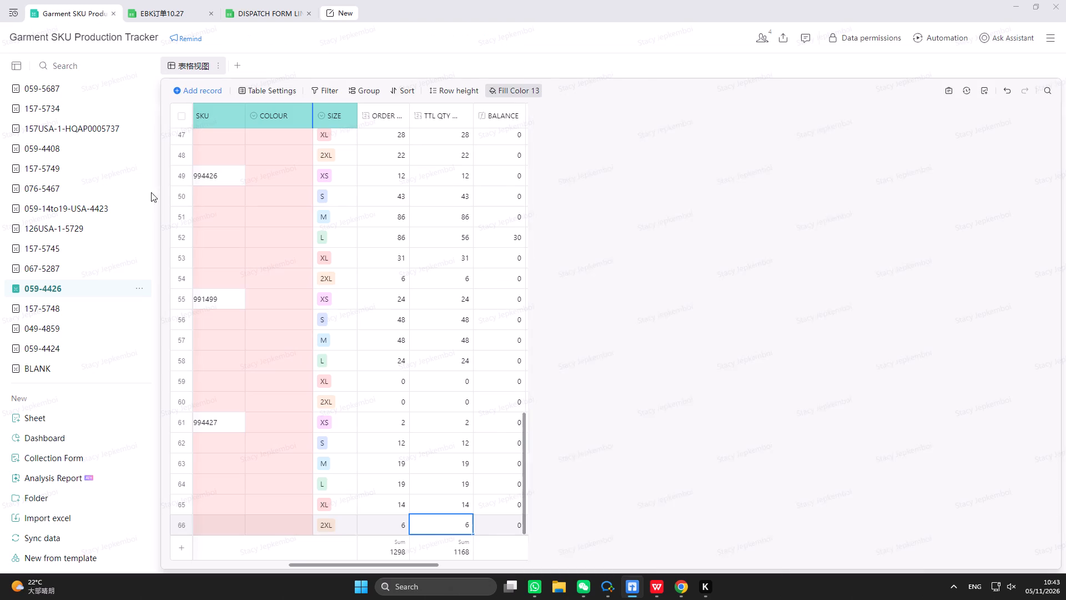
click(94, 311)
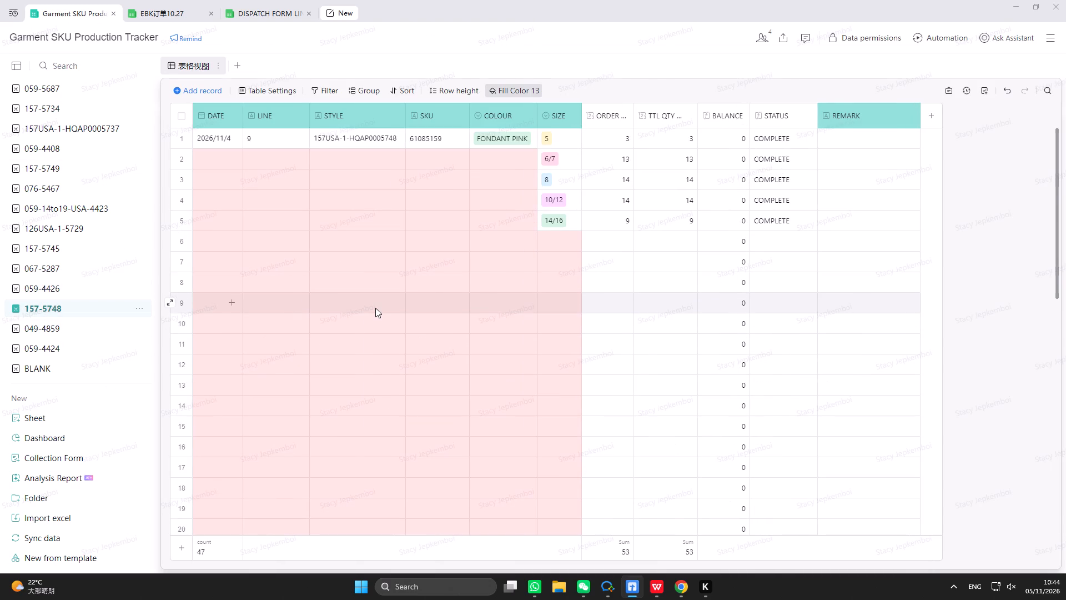
scroll(375, 308, up, 7)
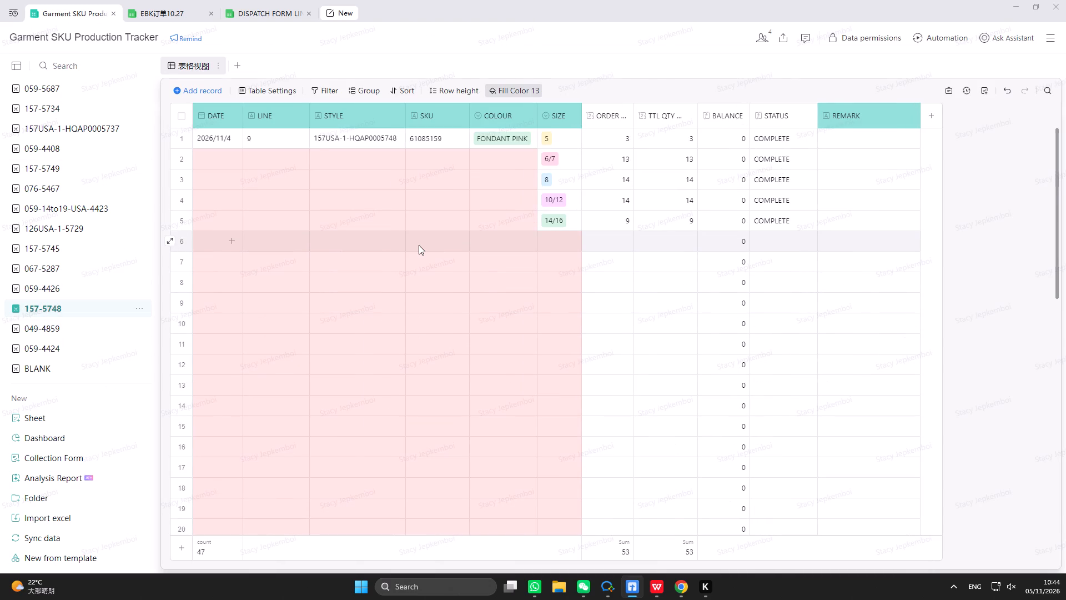
click(419, 245)
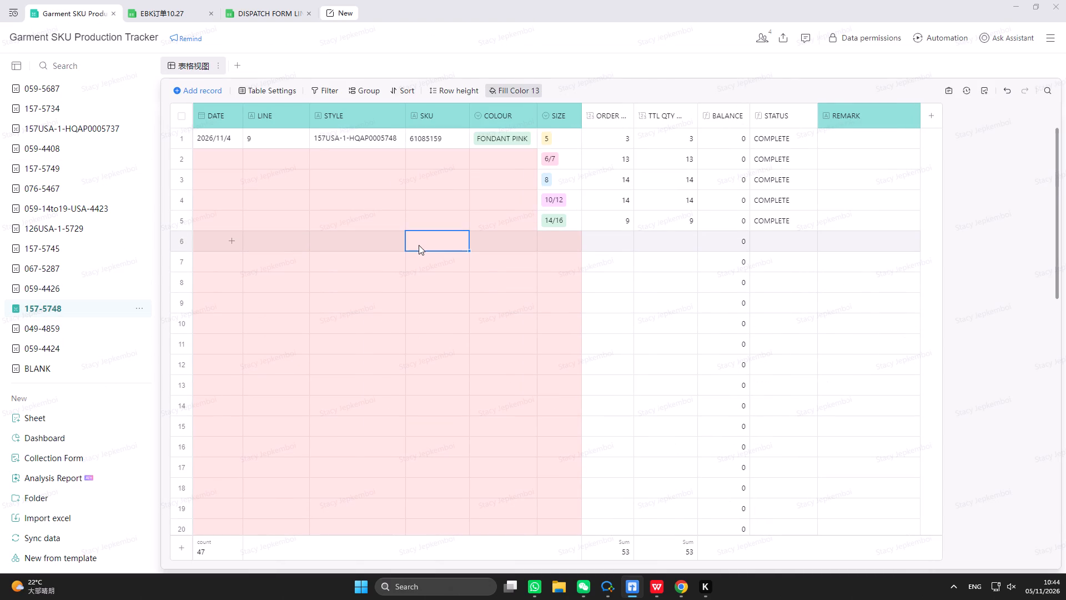